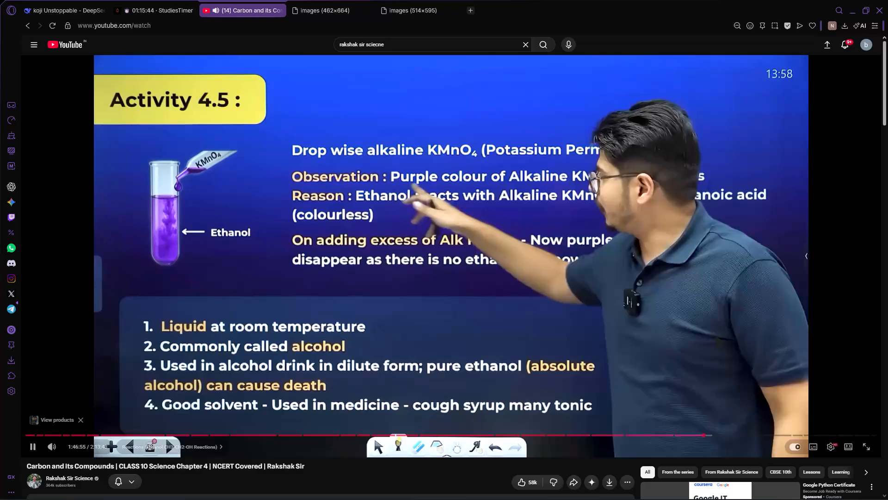
Pause the Carbon and its Compounds lecture video.
click(713, 330)
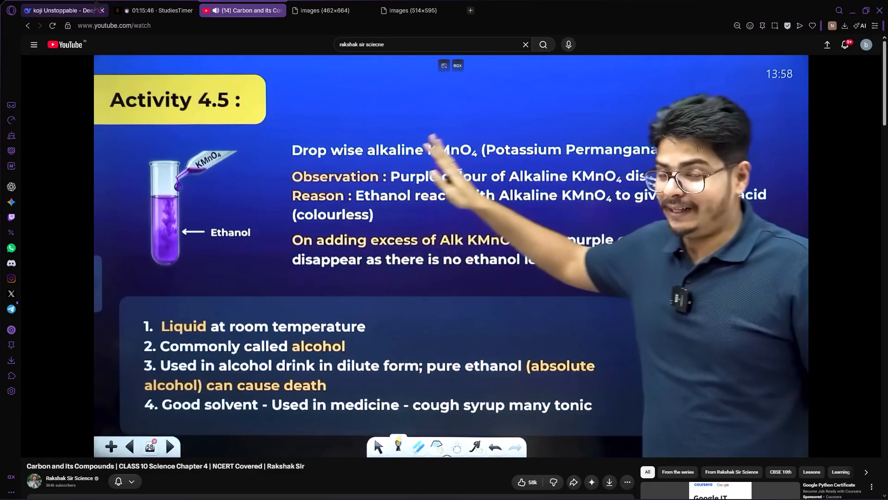
Switch to the StudiesTimer page, pause the running stopwatch and save the study session.
click(102, 0)
click(141, 0)
click(450, 339)
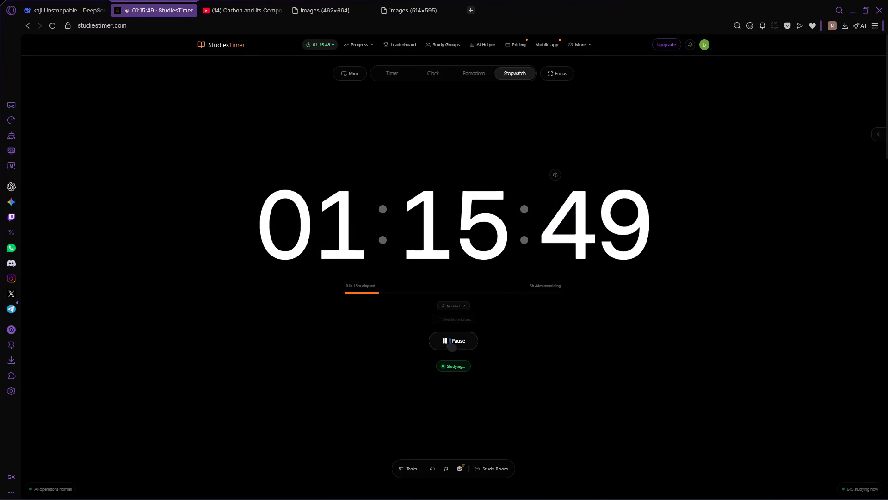
click(450, 339)
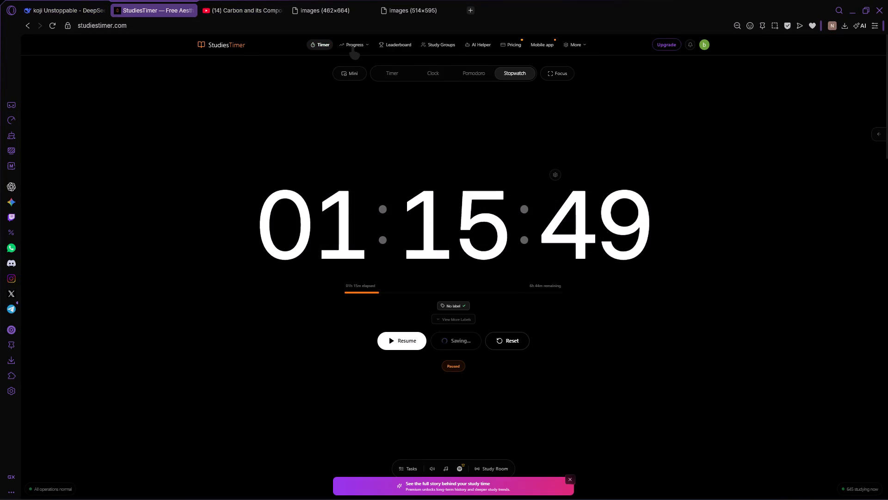
Open the StudiesTimer progress dashboard to check today's focused study time.
click(354, 45)
click(378, 65)
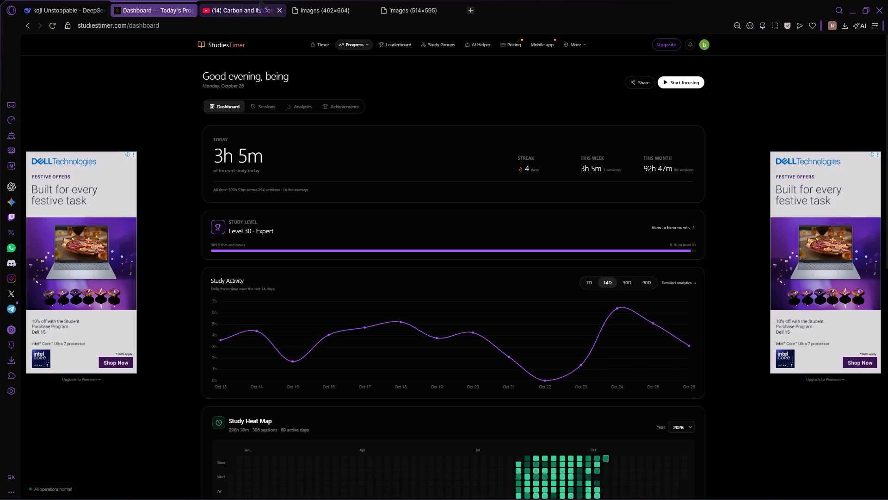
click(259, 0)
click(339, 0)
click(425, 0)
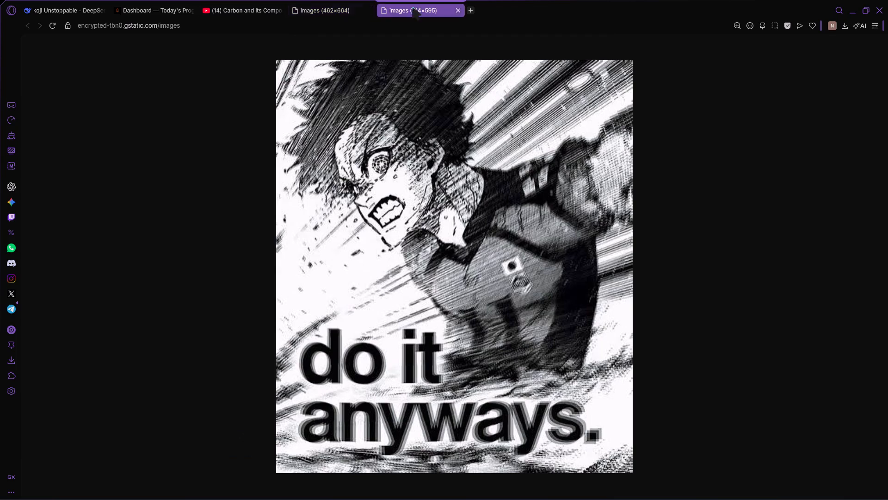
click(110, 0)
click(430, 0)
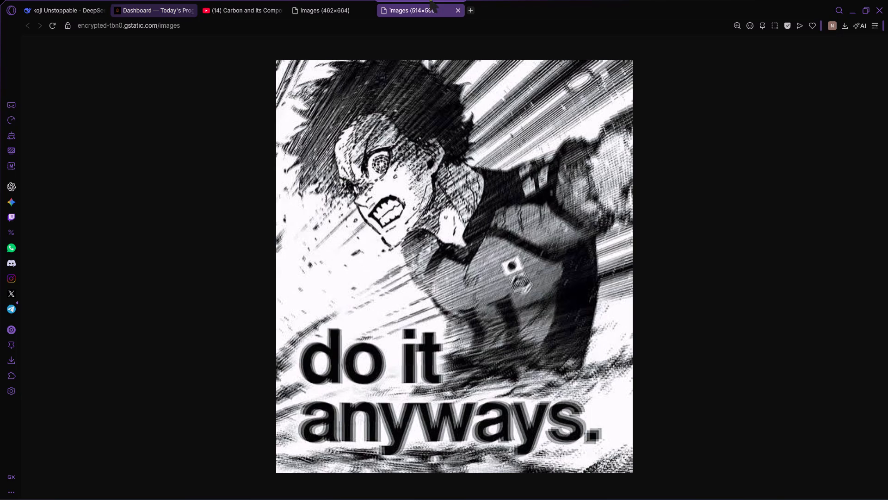
Open the Exness web trading terminal in a new browser tab.
click(473, 9)
key(e)
key(x)
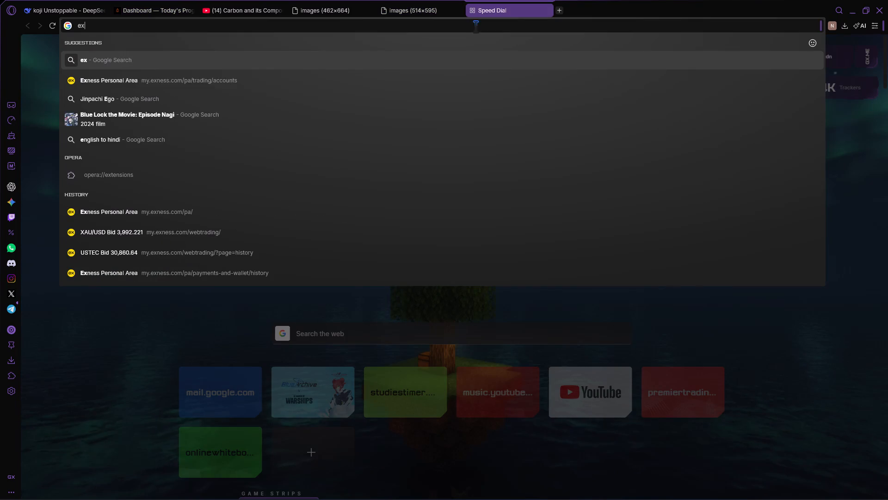
click(478, 76)
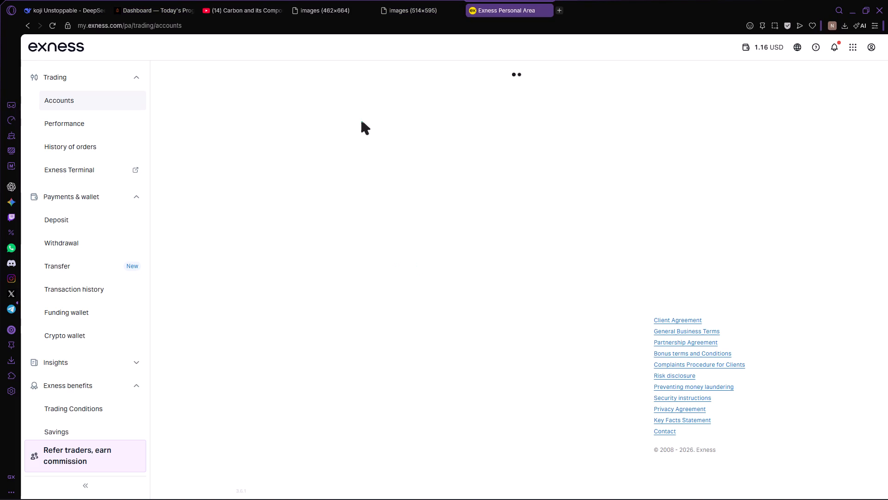
click(382, 22)
text(exn)
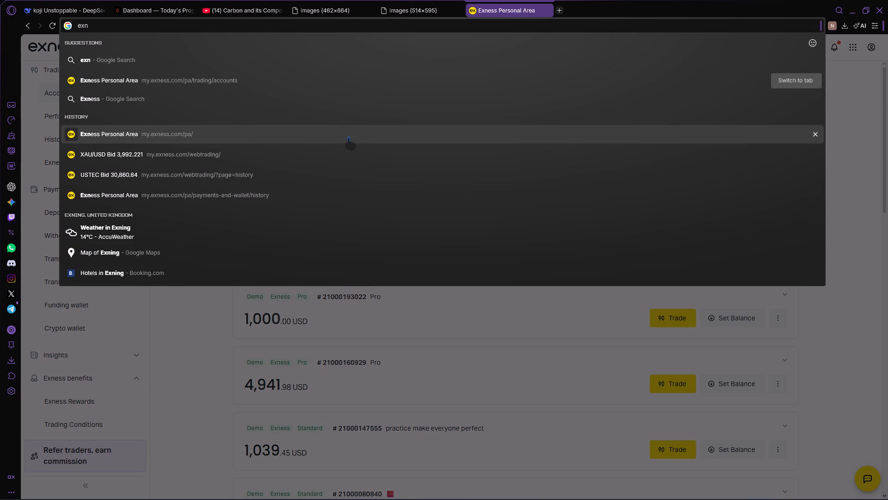
click(360, 154)
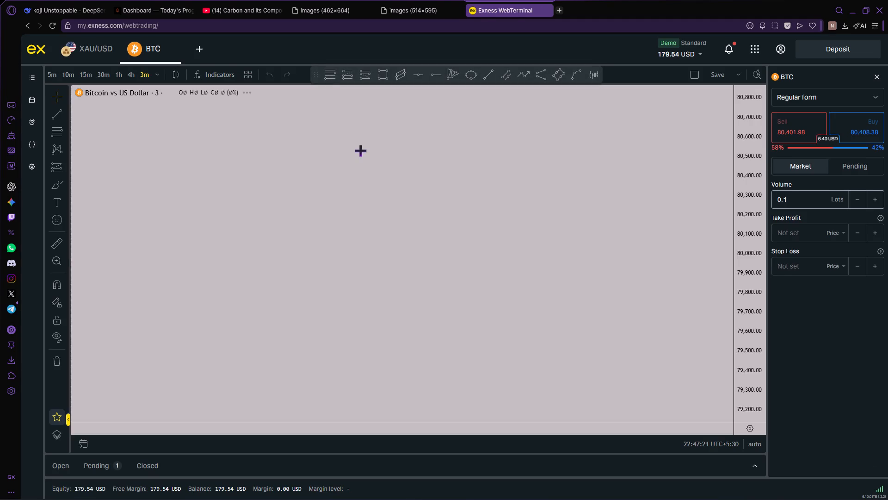
On the BTC 3-minute chart, shorten the most recent short-position drawing so its later edge ends at about 22:10.
drag(740, 323, 739, 311)
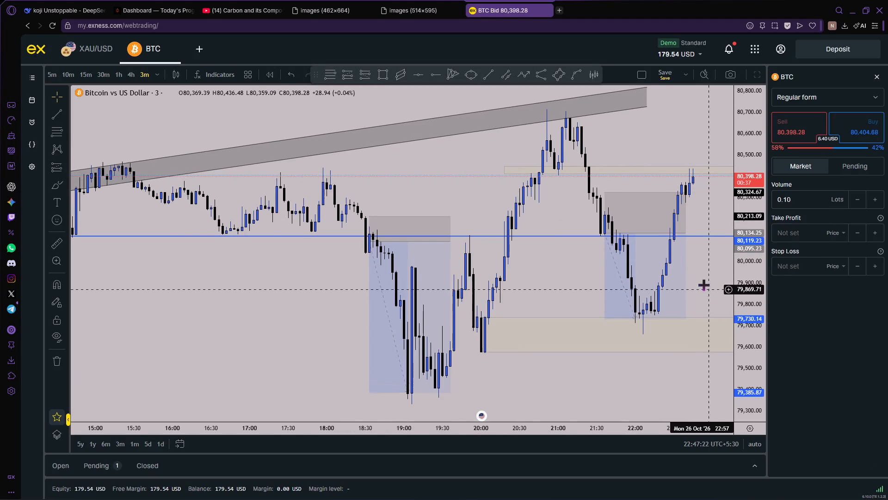
scroll(703, 284, up, 1)
drag(703, 282, 501, 255)
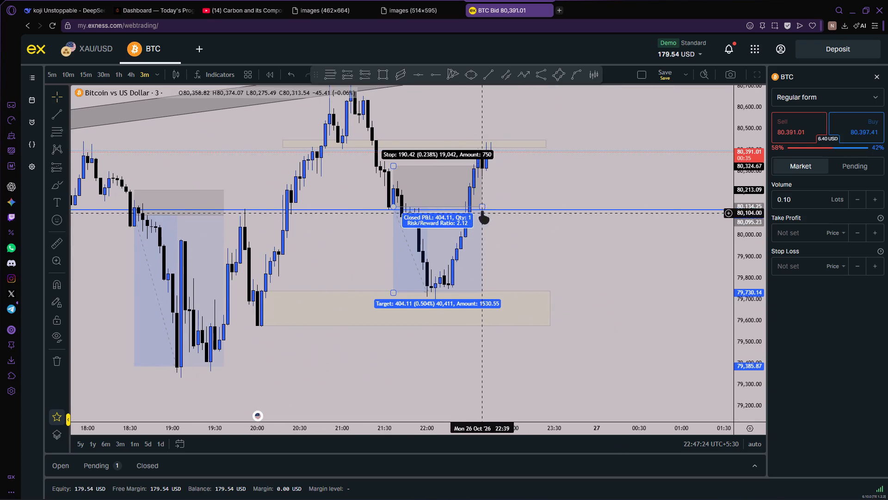
drag(483, 206, 441, 211)
drag(546, 253, 550, 264)
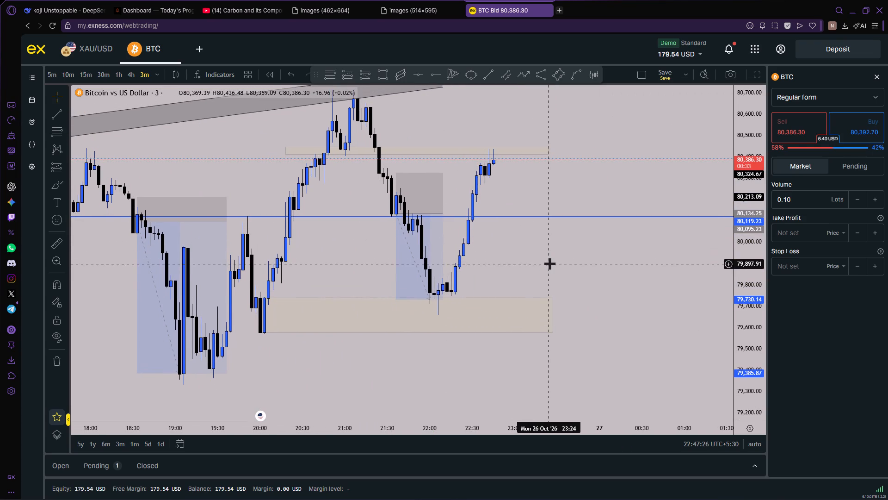
Capture a screenshot of the BTC 3-minute chart area covering the recent short position and the price zones, and copy it.
key(shift+super+s)
drag(164, 94, 536, 322)
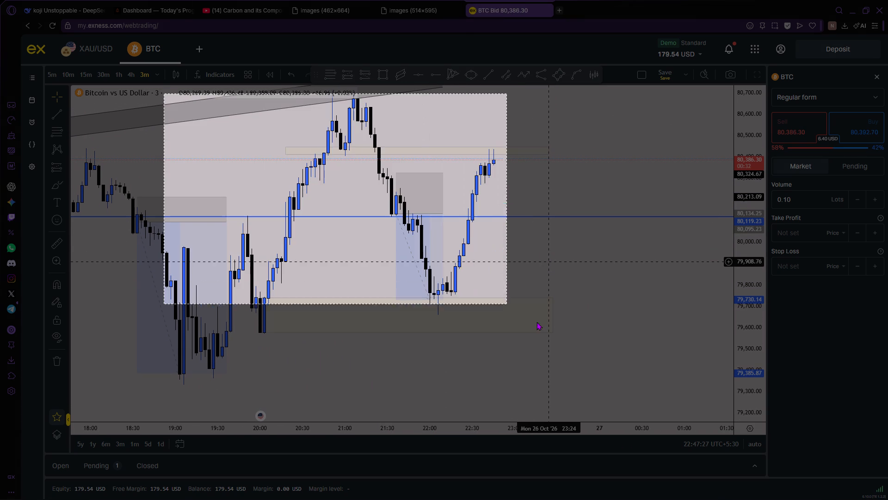
drag(536, 322, 620, 365)
key(ctrl+c)
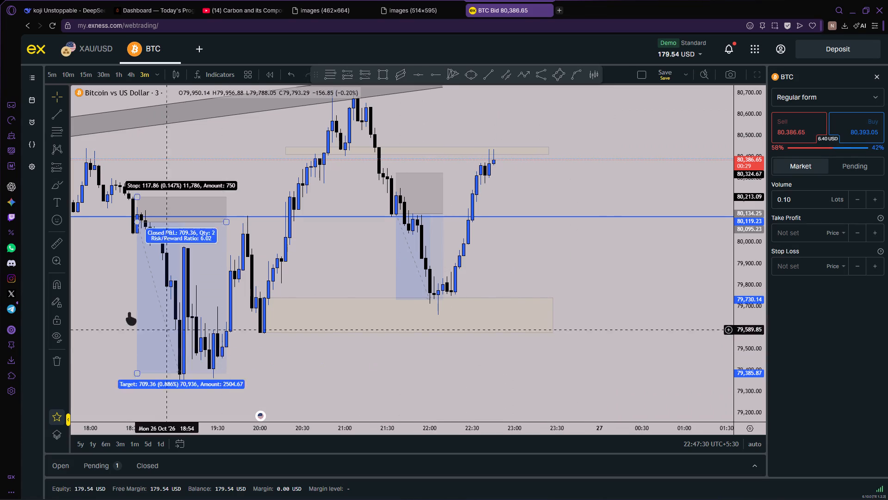
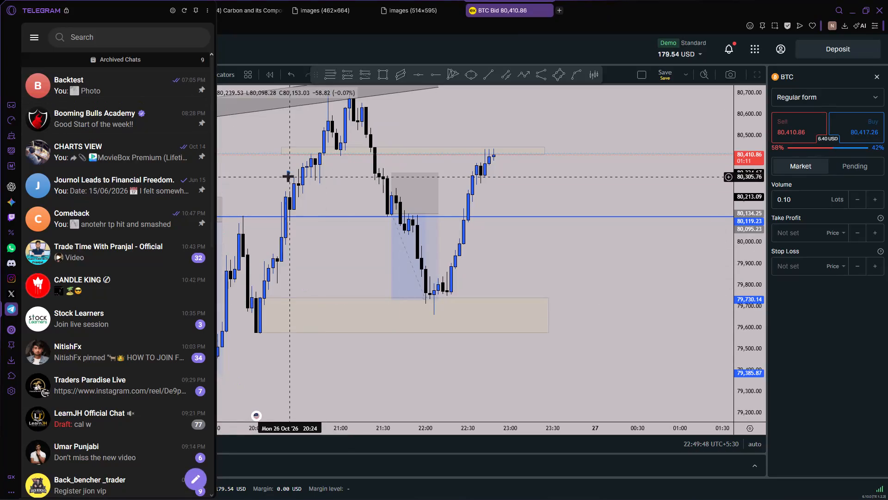
Dismiss the Telegram sidebar and examine the earlier price action on the BTC 3-minute chart.
click(269, 175)
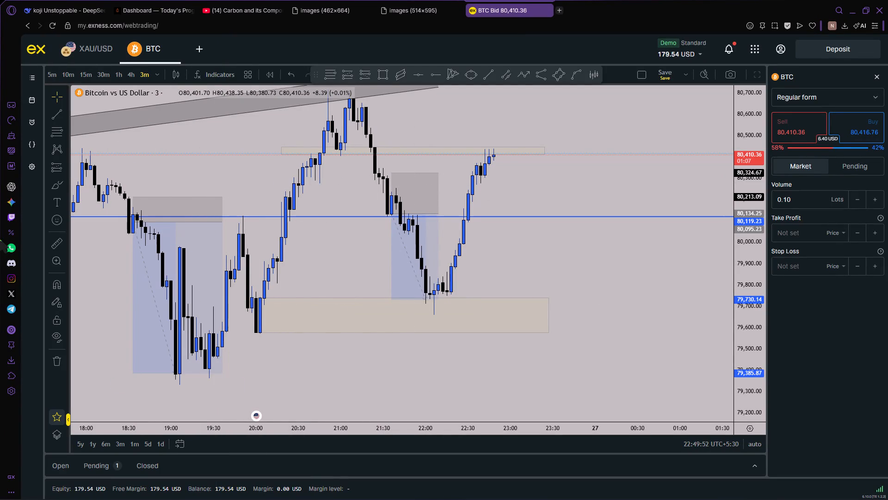
scroll(85, 294, down, 5)
drag(272, 292, 222, 303)
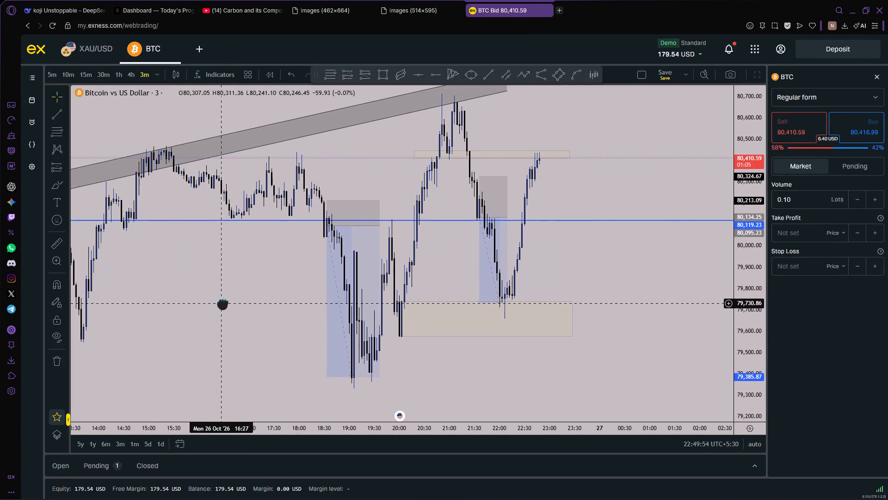
Switch to the XAU/USD chart to examine the recent gold price action on the 5-minute timeframe.
click(81, 60)
scroll(544, 275, up, 1)
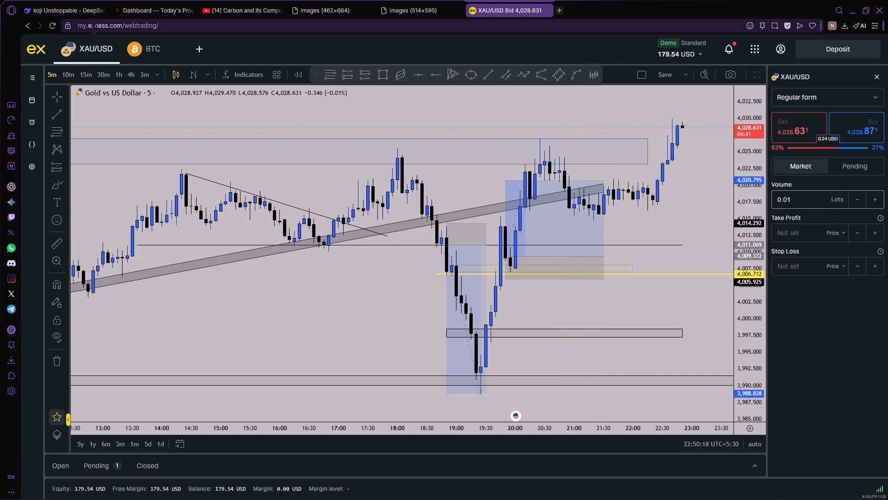
Switch to the BTC 3-minute chart and view its most recent price action.
click(135, 54)
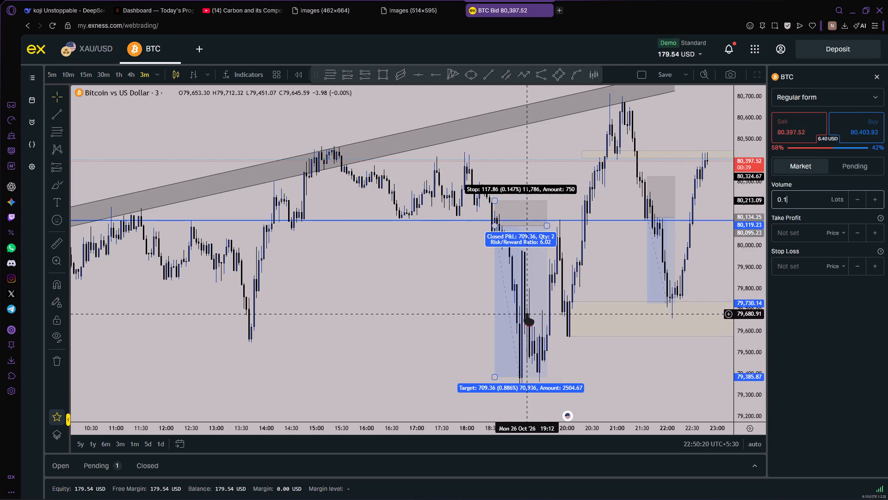
scroll(703, 250, up, 2)
drag(704, 250, 631, 245)
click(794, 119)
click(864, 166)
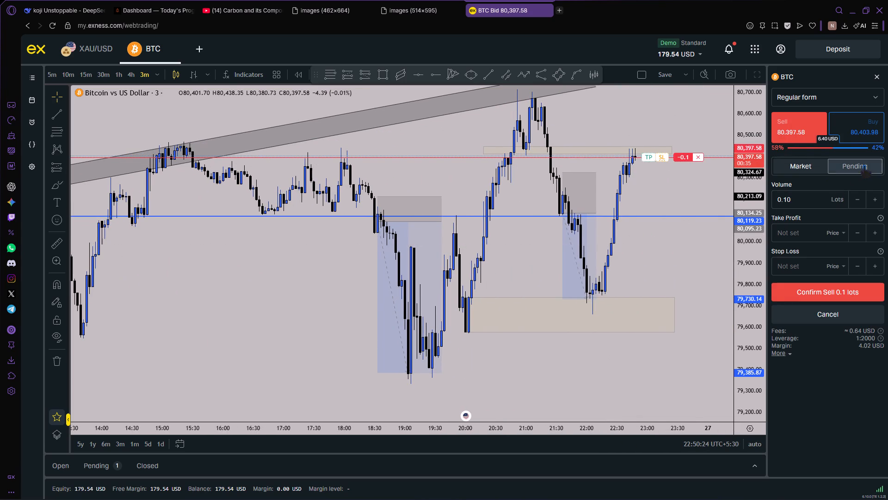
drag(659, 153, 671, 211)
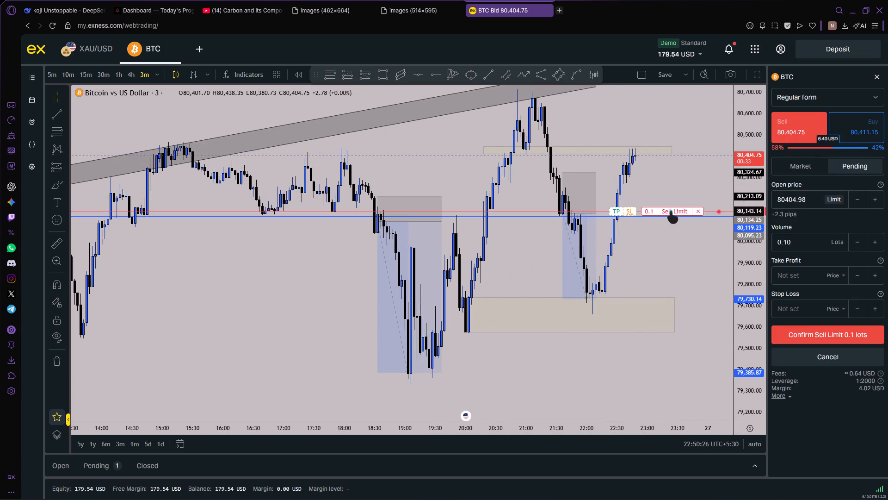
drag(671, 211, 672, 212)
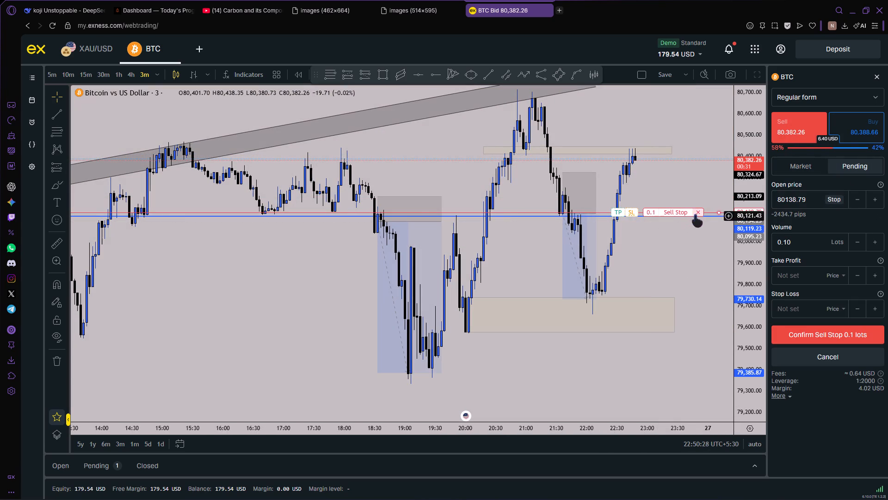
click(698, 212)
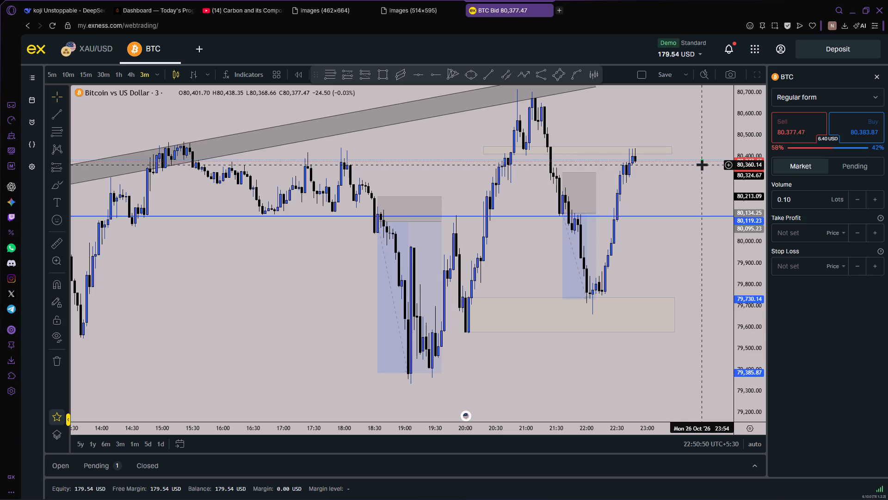
Draw a narrow rising parallel channel beneath the BTC lows from about 14:00 to 18:33, its lower line running from about 79,985 to 80,178.
scroll(274, 250, down, 5)
drag(435, 291, 421, 269)
scroll(421, 269, down, 1)
scroll(421, 269, up, 3)
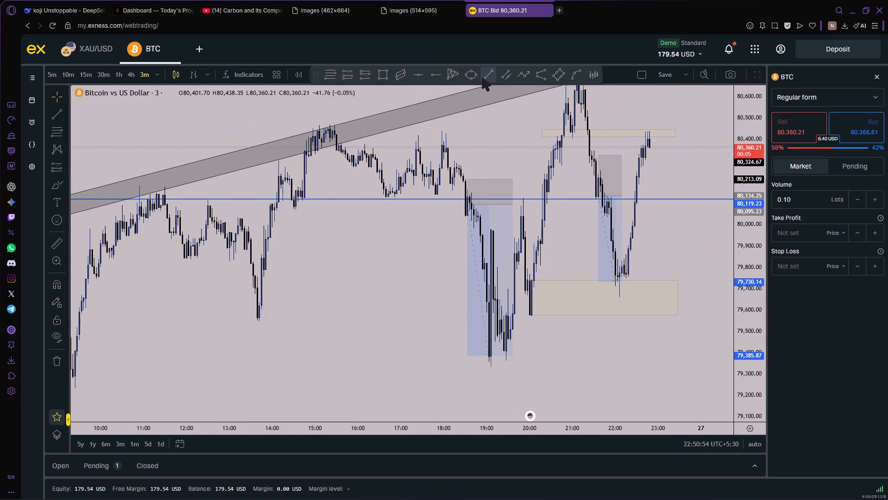
click(505, 77)
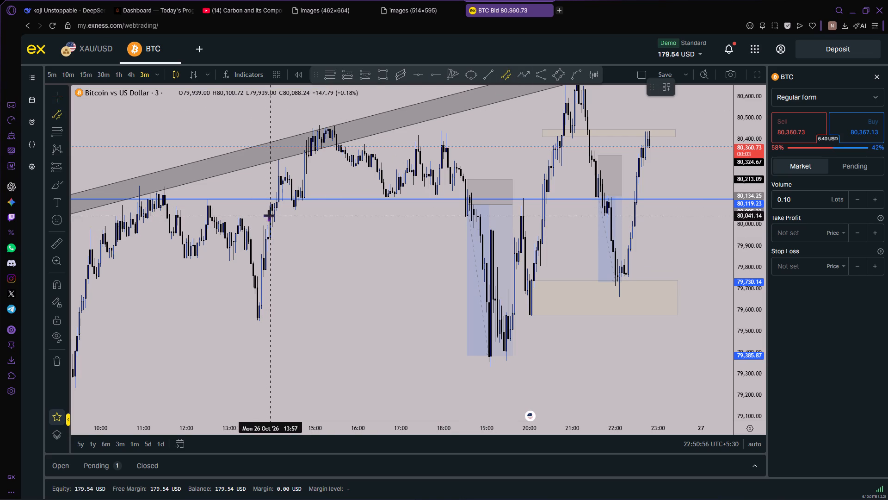
drag(271, 228, 457, 186)
click(468, 187)
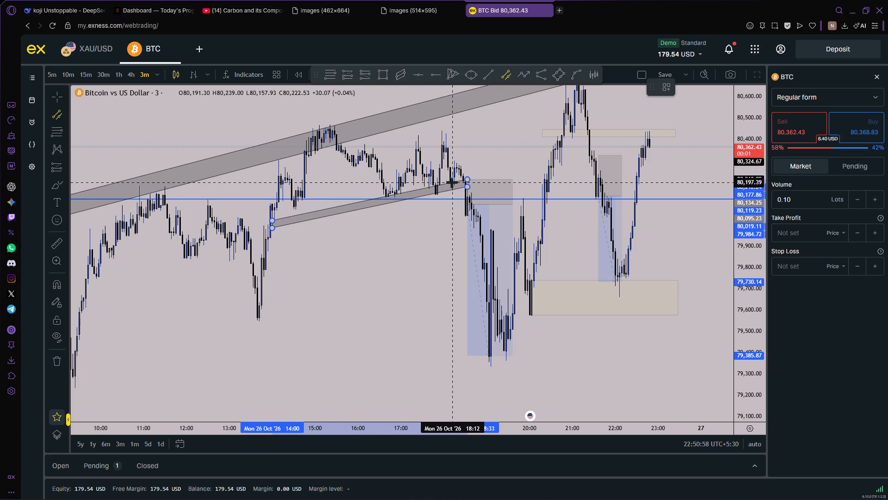
click(451, 183)
drag(483, 139, 469, 158)
scroll(469, 158, up, 1)
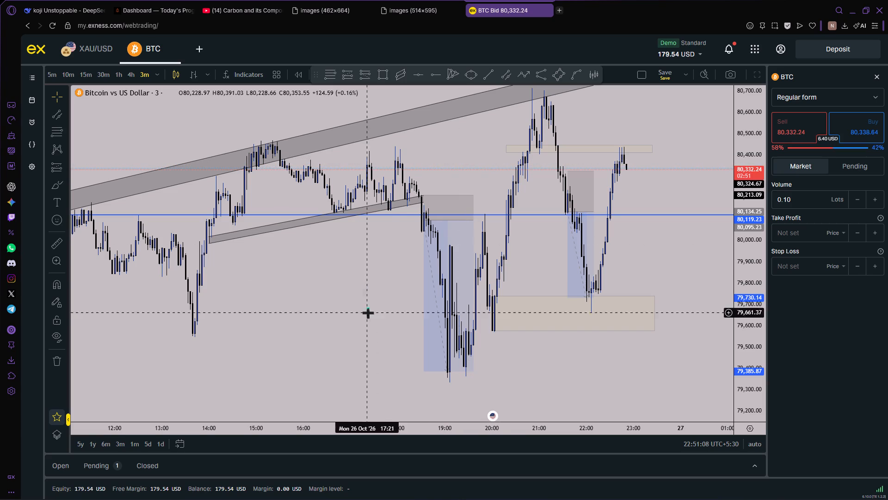
Draw a Fibonacci retracement on the BTC chart from about 79,538 at 13:00 up to about 80,470 at 21:03.
drag(313, 270, 373, 297)
key(alt+f)
scroll(314, 234, down, 2)
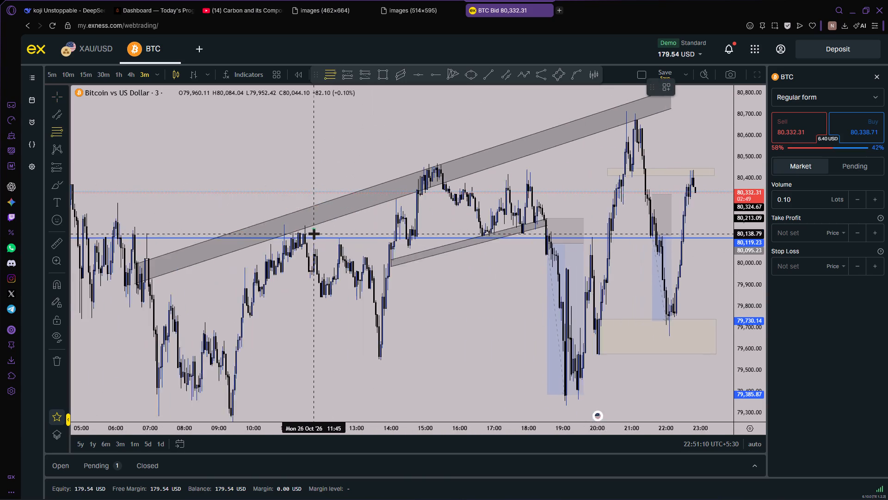
scroll(314, 234, down, 6)
scroll(304, 221, up, 2)
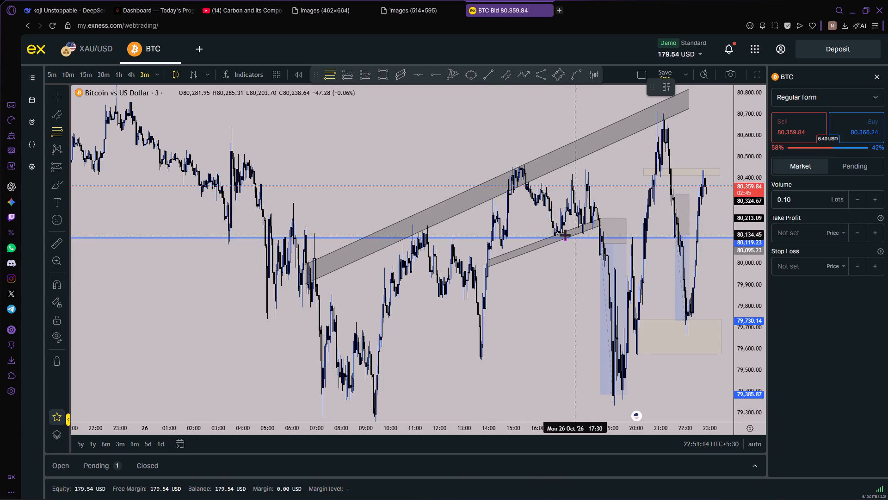
click(464, 362)
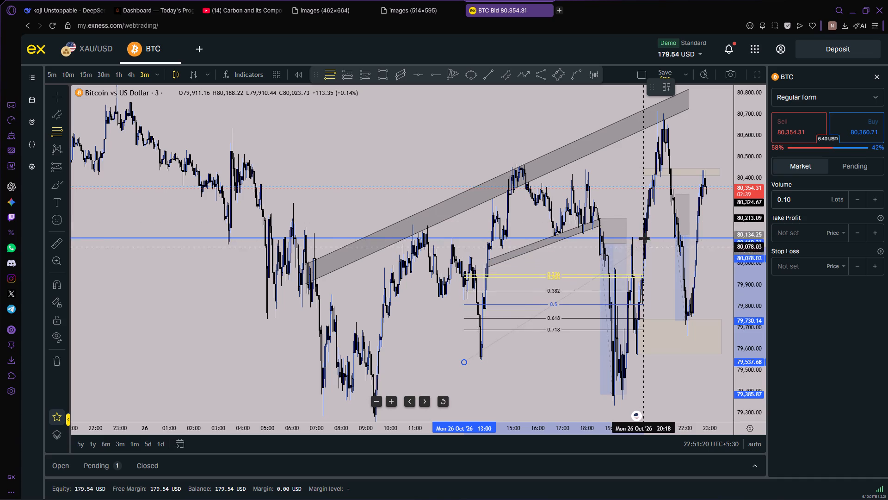
click(662, 163)
Move the Fibonacci retracement's starting anchor to the earlier swing low, at about 79,243 and 09:06.
drag(554, 364, 536, 208)
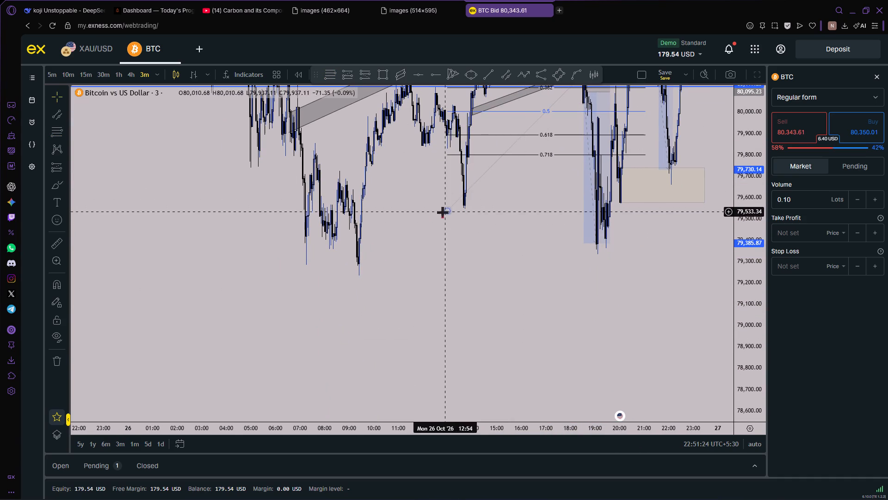
drag(446, 211, 351, 274)
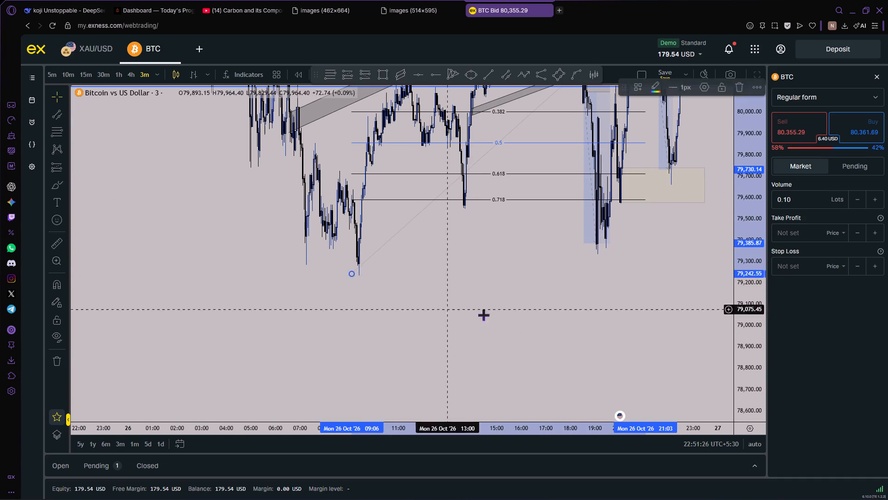
Examine the recent BTC price action against the retracement levels, channels and marked zones.
drag(499, 316, 506, 455)
scroll(705, 312, up, 3)
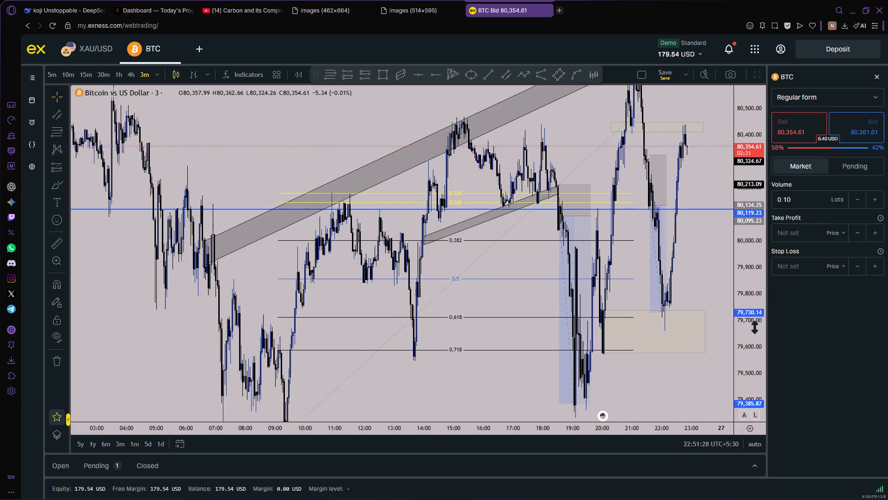
scroll(755, 327, up, 2)
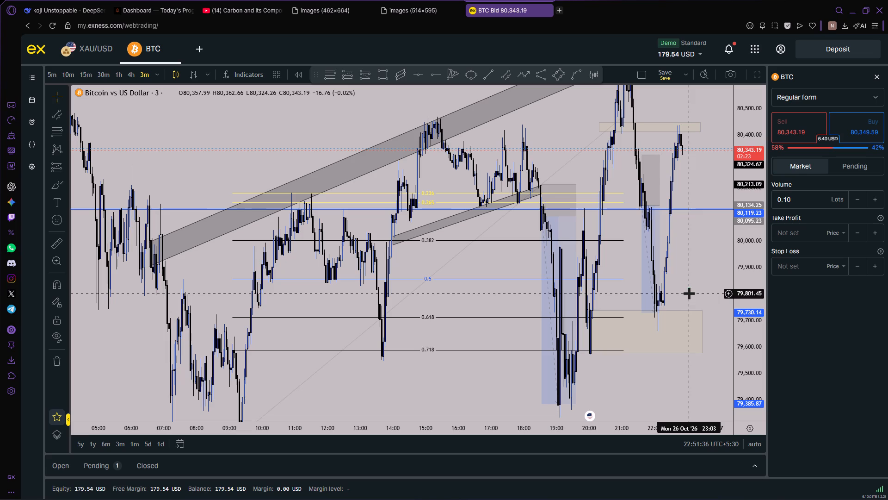
scroll(612, 331, up, 4)
drag(695, 282, 582, 281)
scroll(571, 283, up, 2)
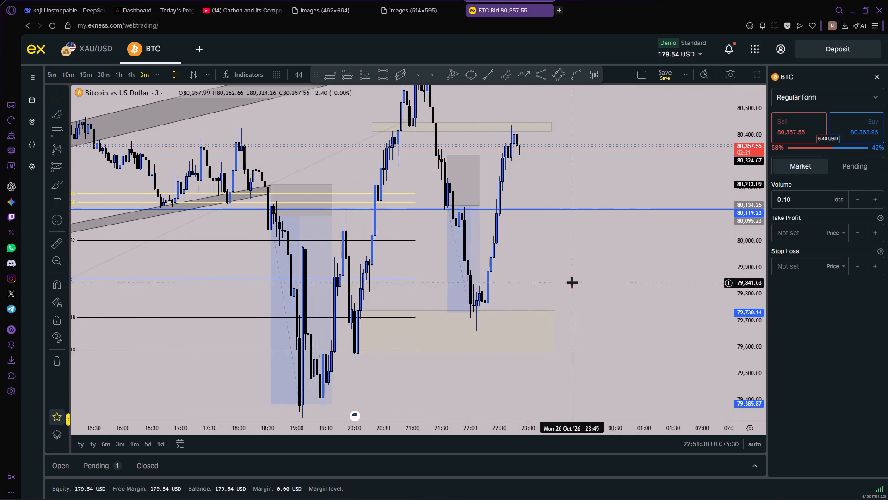
drag(601, 260, 608, 275)
drag(744, 255, 762, 334)
scroll(697, 302, up, 1)
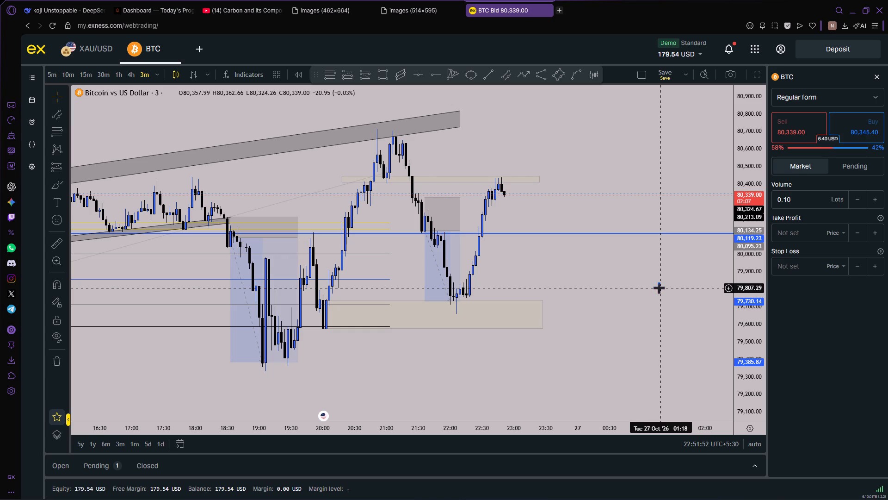
Switch to the XAU/USD 5-minute chart and examine price around its channel, zones and position drawings.
click(68, 57)
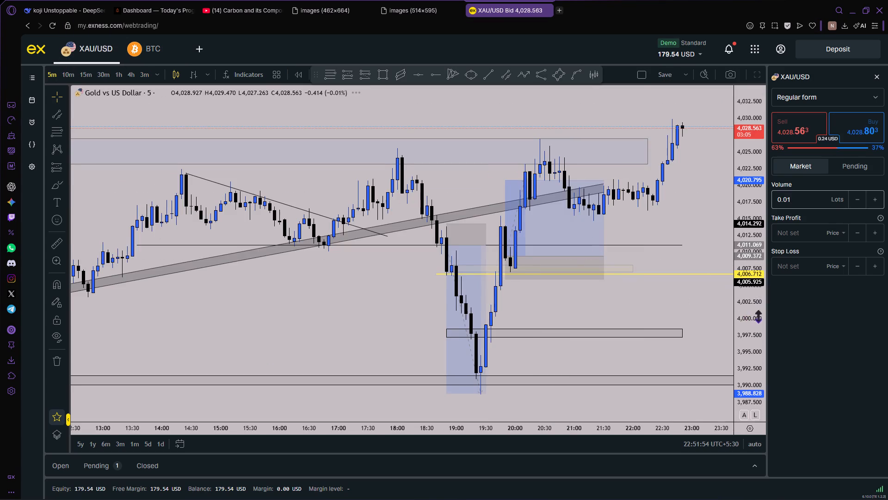
scroll(715, 308, up, 2)
drag(628, 314, 522, 280)
scroll(494, 278, down, 4)
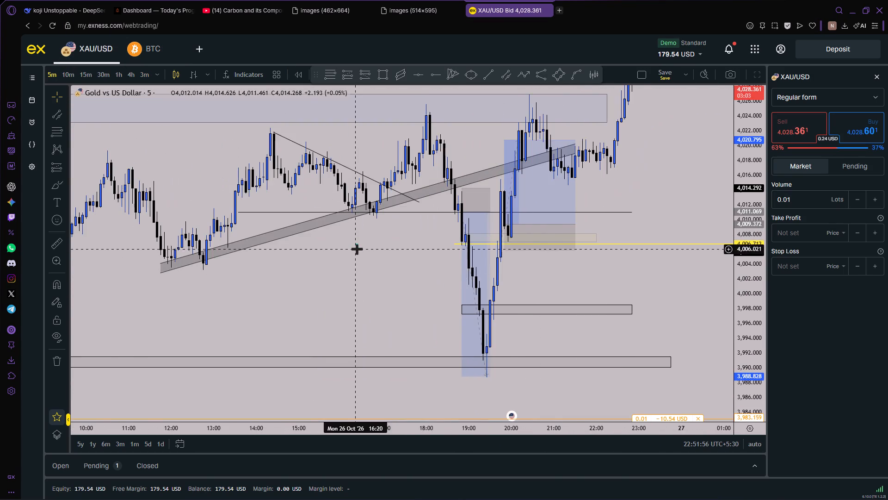
scroll(360, 249, down, 2)
drag(444, 258, 395, 263)
drag(433, 205, 409, 190)
click(424, 239)
drag(424, 241, 407, 266)
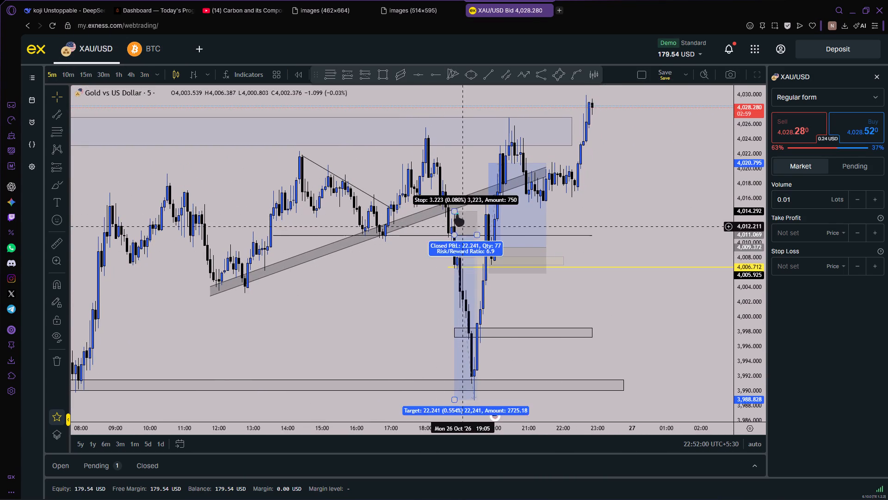
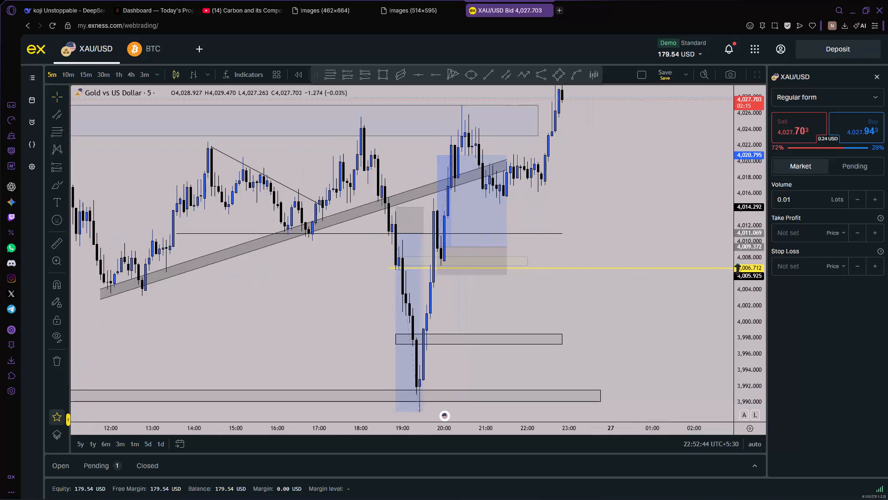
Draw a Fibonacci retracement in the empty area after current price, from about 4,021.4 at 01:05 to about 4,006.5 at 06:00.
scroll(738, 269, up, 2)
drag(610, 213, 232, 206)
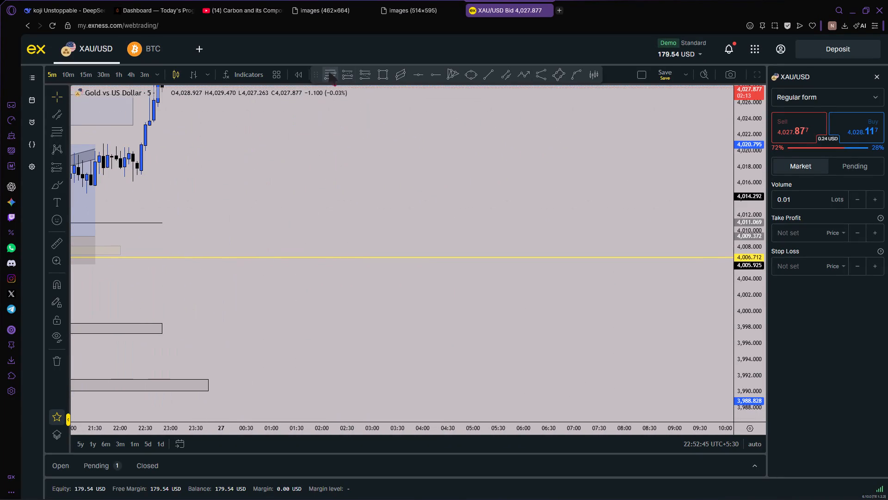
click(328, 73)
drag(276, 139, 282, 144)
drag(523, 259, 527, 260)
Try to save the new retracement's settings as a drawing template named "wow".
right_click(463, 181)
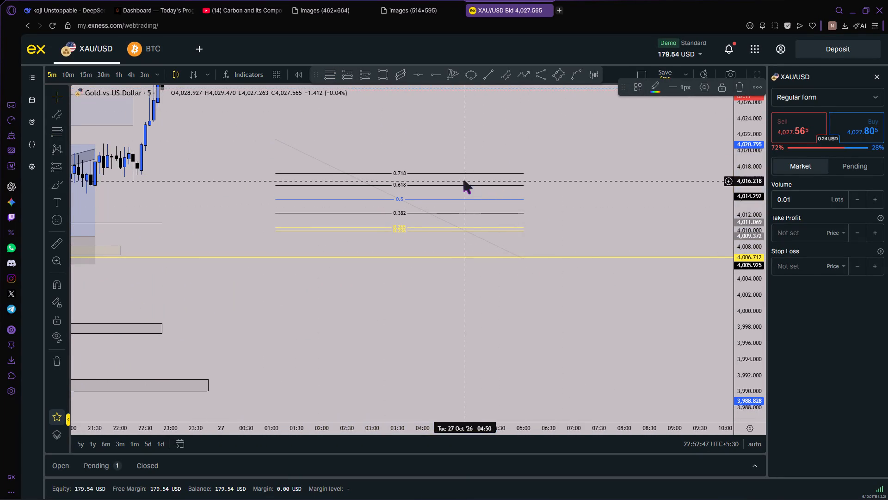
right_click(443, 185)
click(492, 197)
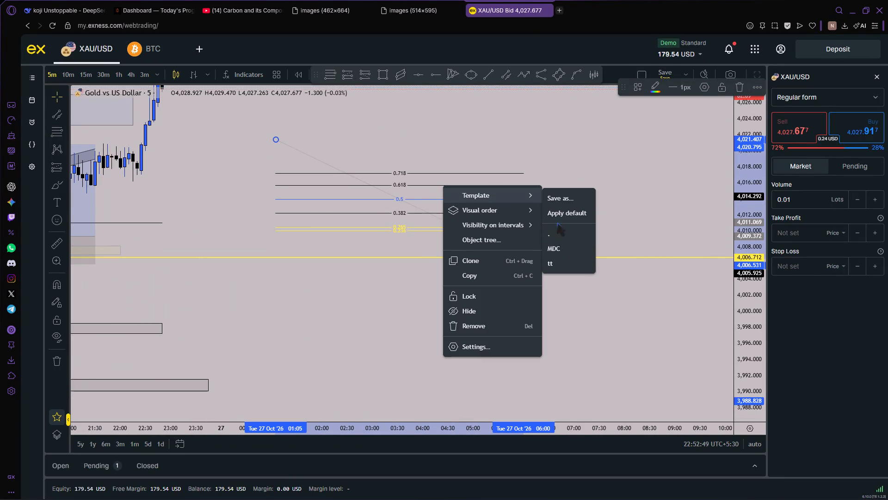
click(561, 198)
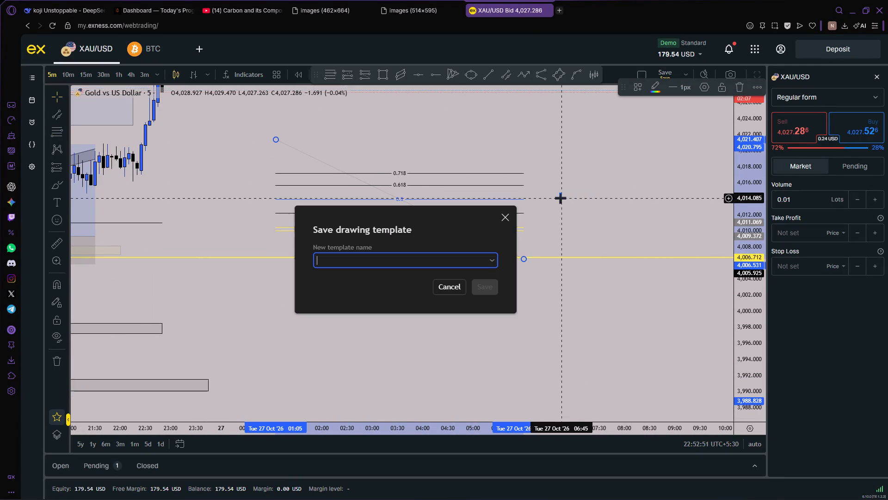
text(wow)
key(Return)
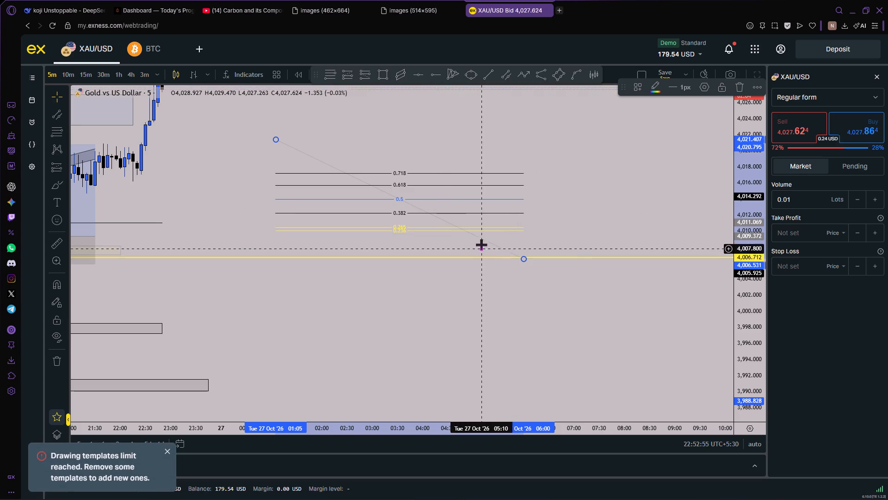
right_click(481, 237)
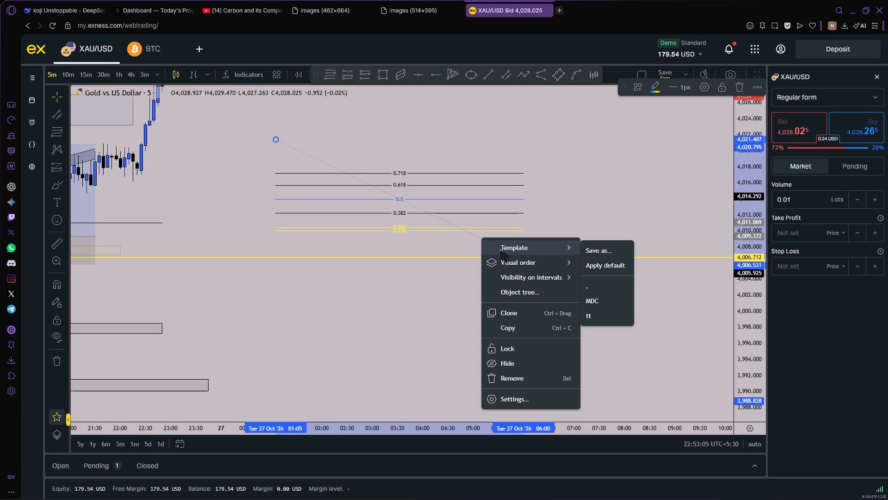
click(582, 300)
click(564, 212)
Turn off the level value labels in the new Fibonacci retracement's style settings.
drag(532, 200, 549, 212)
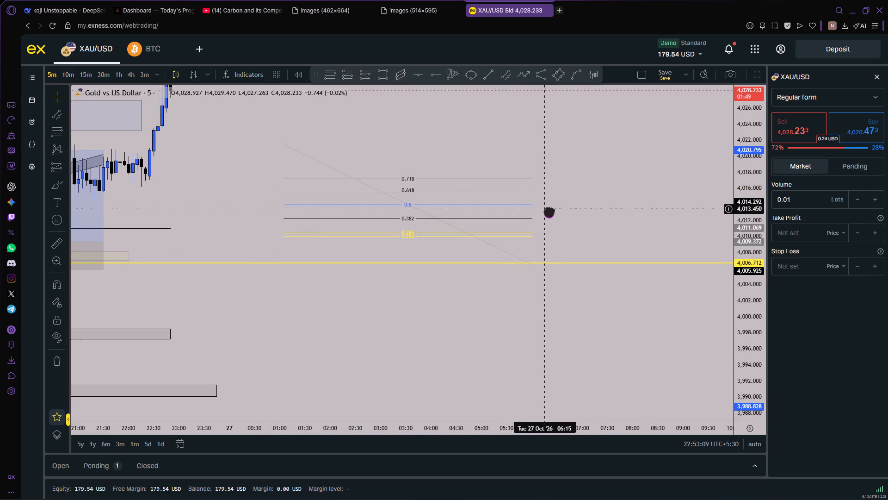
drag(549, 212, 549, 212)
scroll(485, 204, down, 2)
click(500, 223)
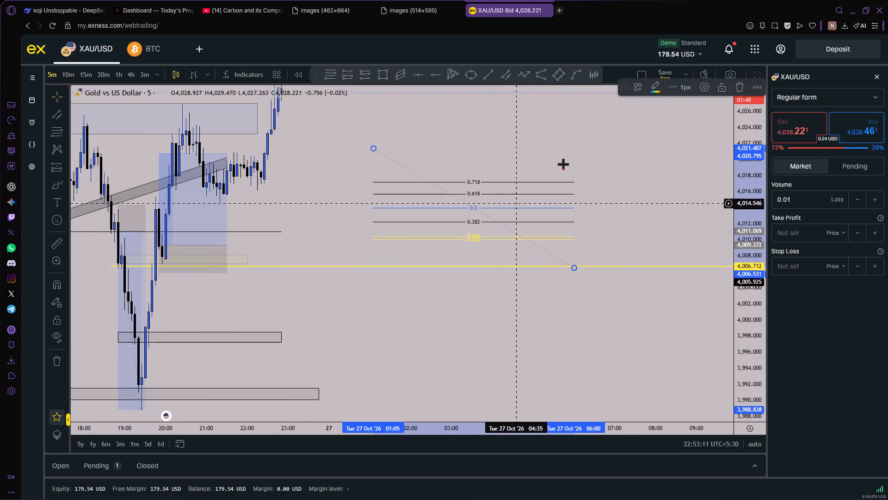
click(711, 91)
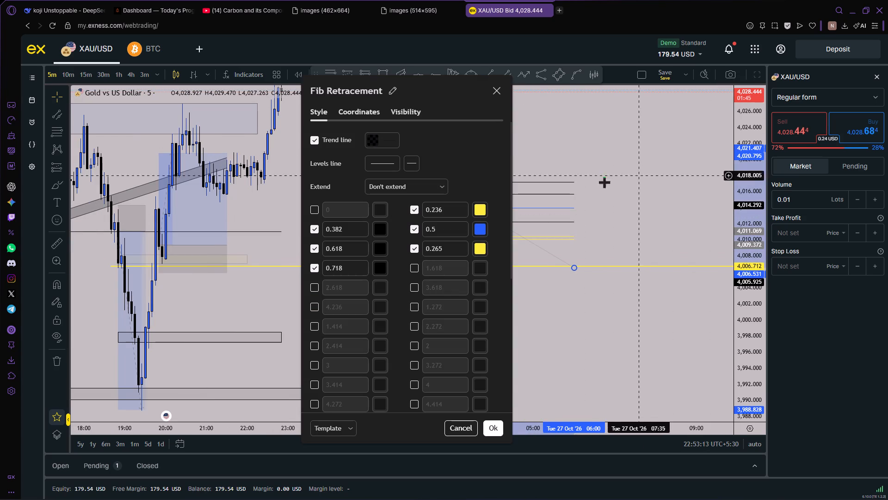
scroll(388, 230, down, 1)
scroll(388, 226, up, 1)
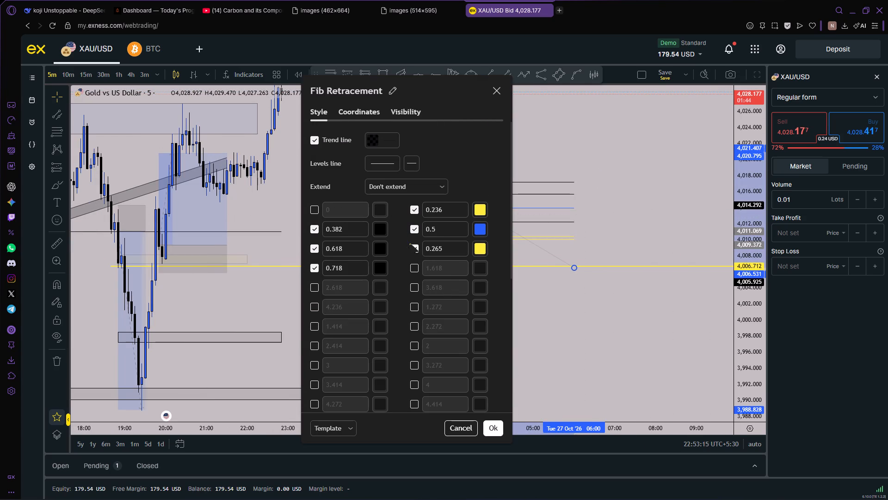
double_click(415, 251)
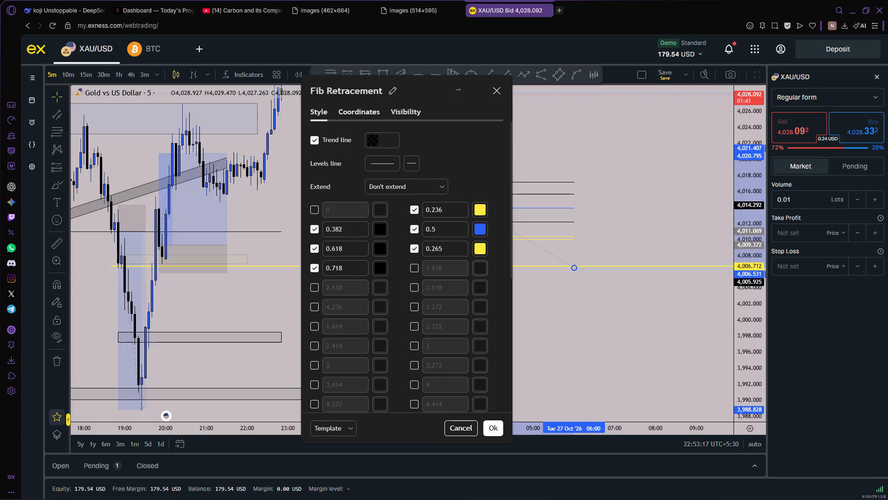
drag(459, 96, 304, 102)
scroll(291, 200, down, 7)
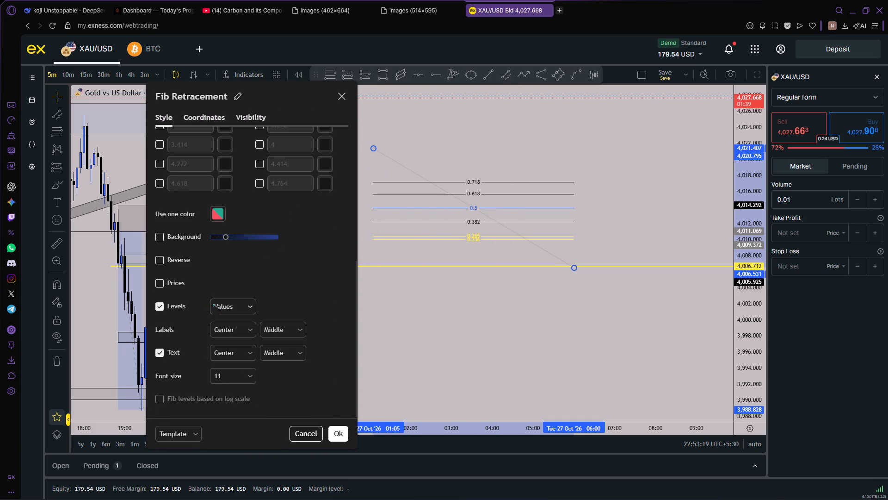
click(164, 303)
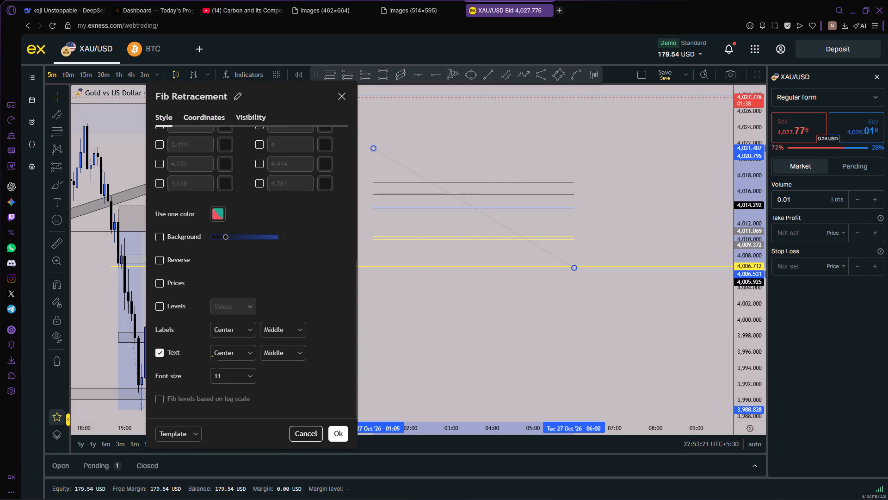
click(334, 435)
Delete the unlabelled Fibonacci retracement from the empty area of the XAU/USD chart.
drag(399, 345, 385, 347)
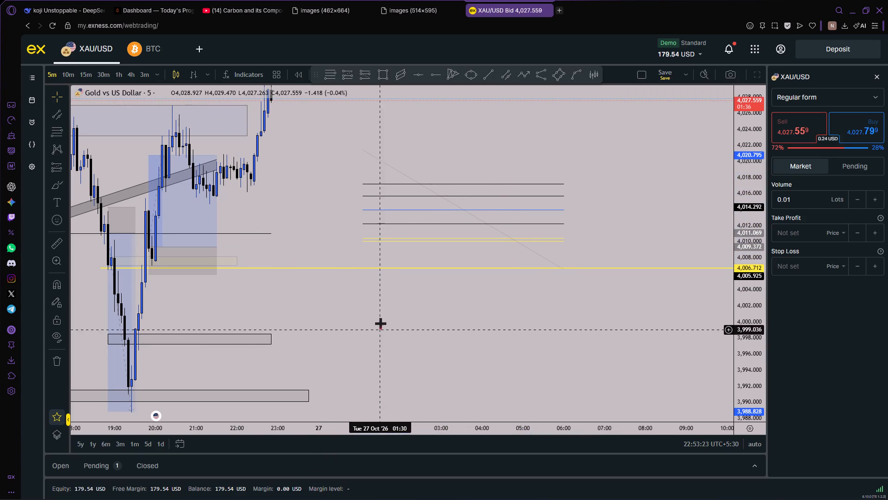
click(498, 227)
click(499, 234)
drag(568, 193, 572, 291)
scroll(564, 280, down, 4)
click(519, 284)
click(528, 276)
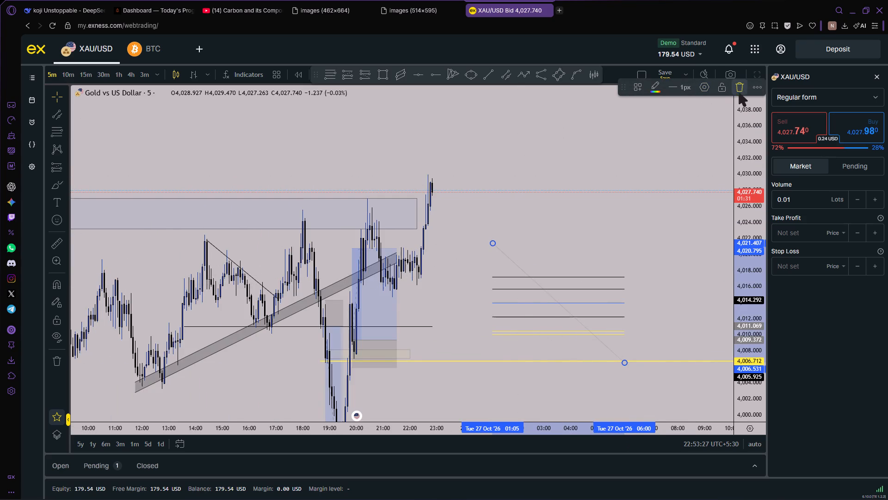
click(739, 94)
Examine XAU/USD price action since midday around the channel, marked zones and position drawings.
drag(744, 172, 734, 288)
scroll(616, 293, down, 8)
scroll(592, 286, up, 10)
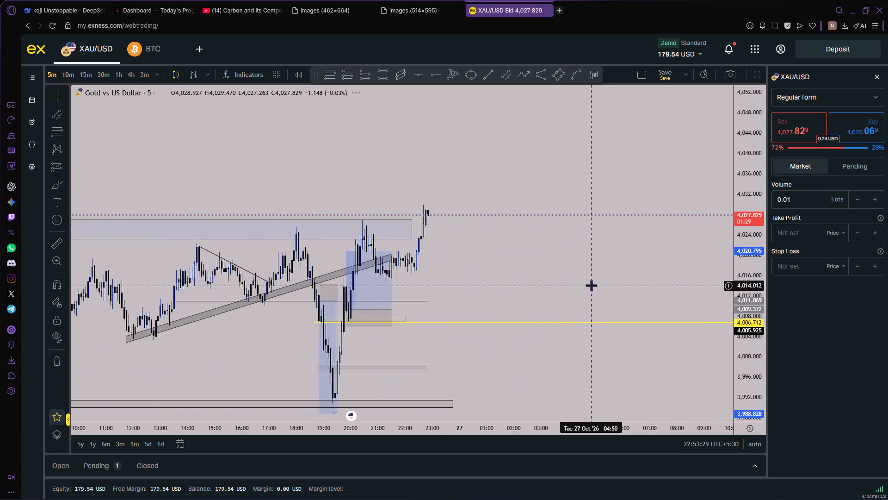
scroll(542, 282, up, 2)
drag(442, 282, 535, 275)
scroll(509, 276, up, 1)
drag(506, 260, 512, 239)
scroll(327, 238, down, 2)
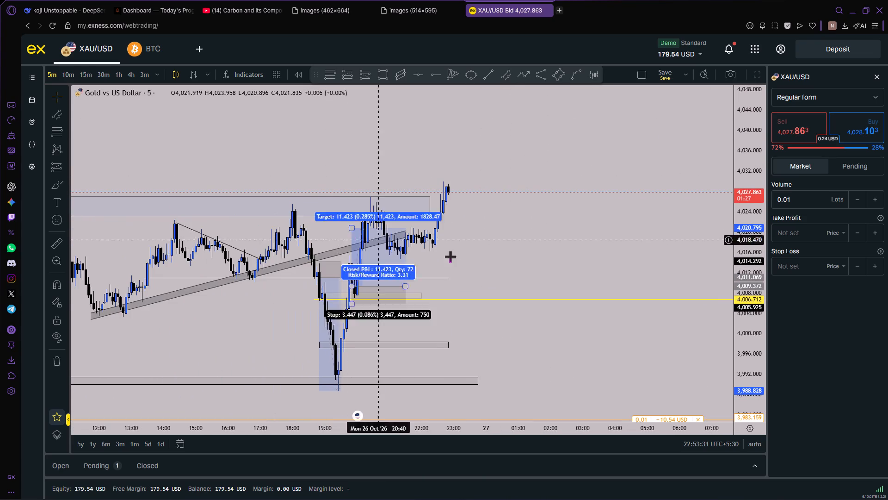
scroll(752, 320, up, 5)
drag(491, 253, 518, 207)
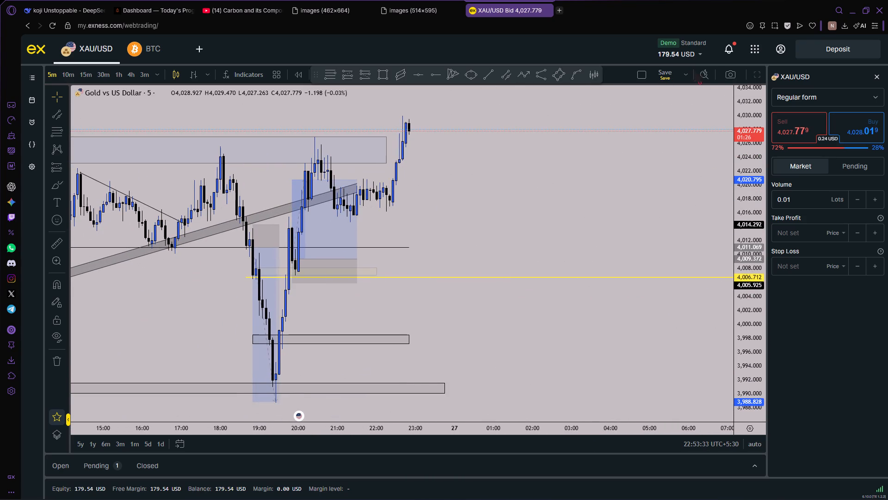
Launch Screen Marker and Recorder from Windows and close the browser help page, returning to the XAU/USD chart.
click(753, 73)
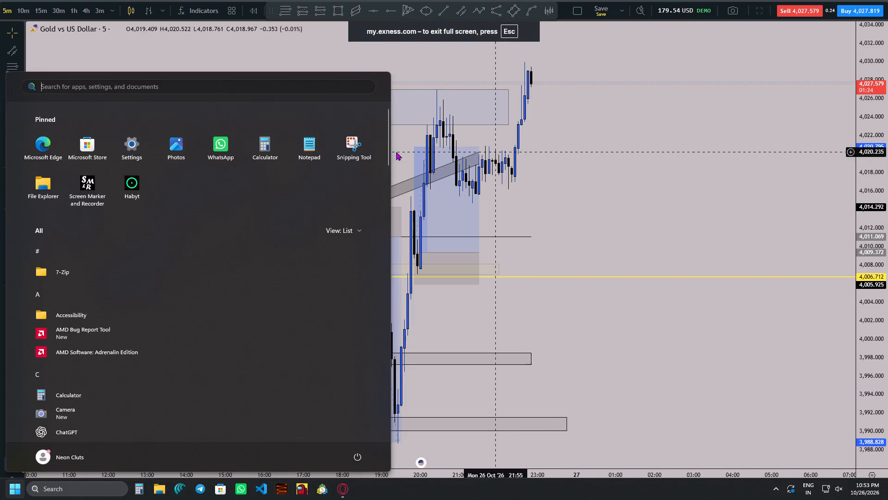
key(s)
key(BackSpace)
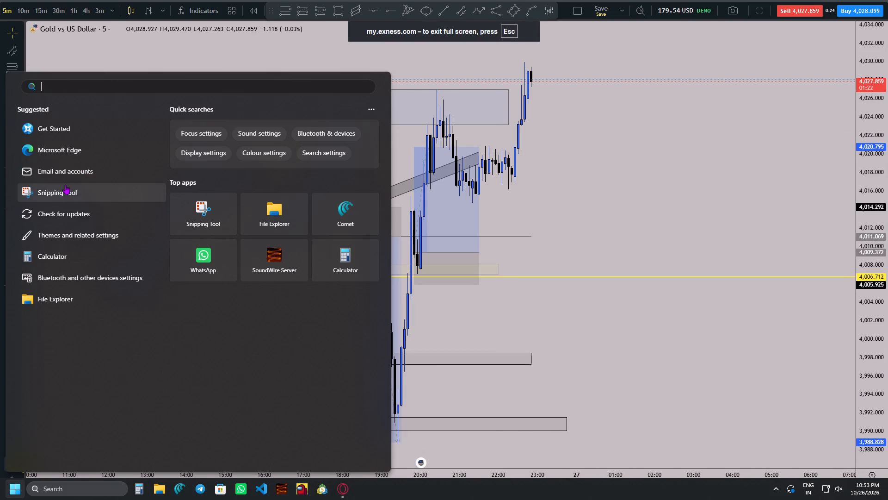
key(Escape)
key(F1)
click(87, 180)
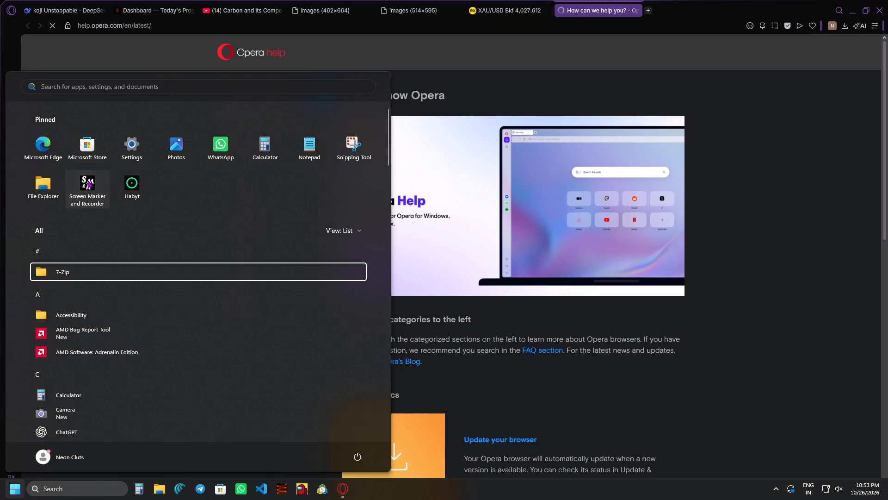
click(633, 12)
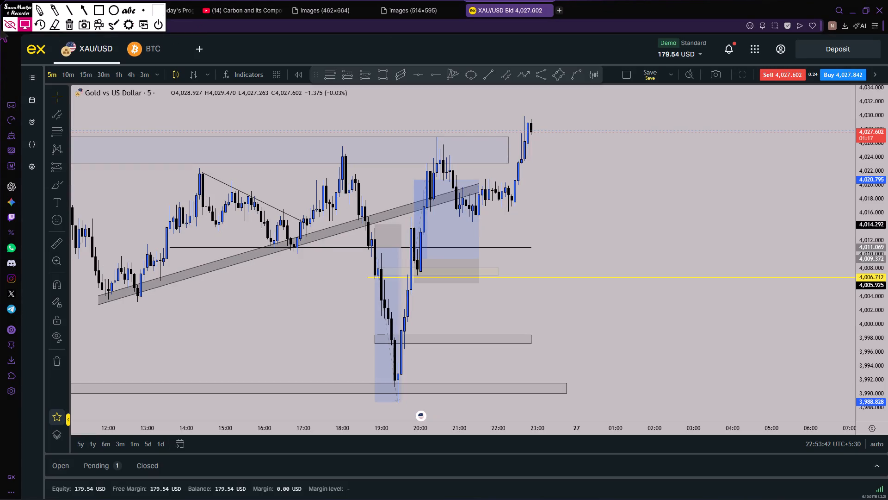
Move the screen annotation toolbar over the chart's upper area and show the chart in full screen.
drag(17, 14, 73, 97)
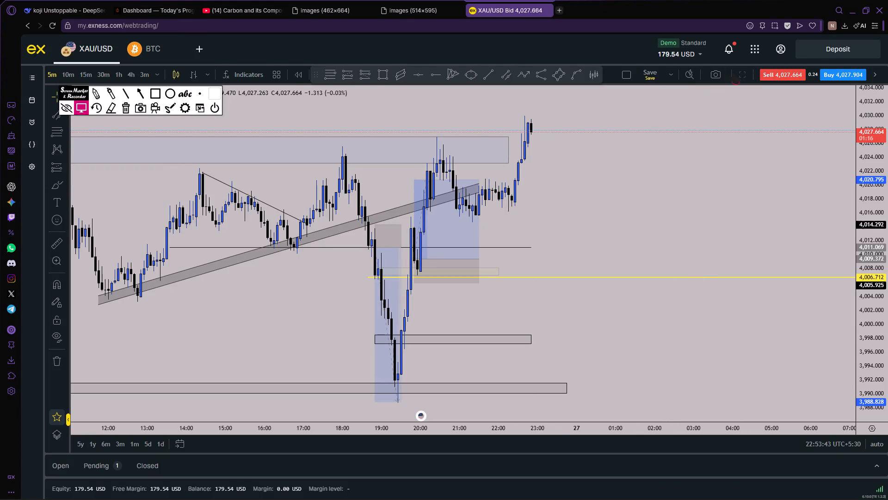
click(737, 71)
scroll(654, 170, up, 2)
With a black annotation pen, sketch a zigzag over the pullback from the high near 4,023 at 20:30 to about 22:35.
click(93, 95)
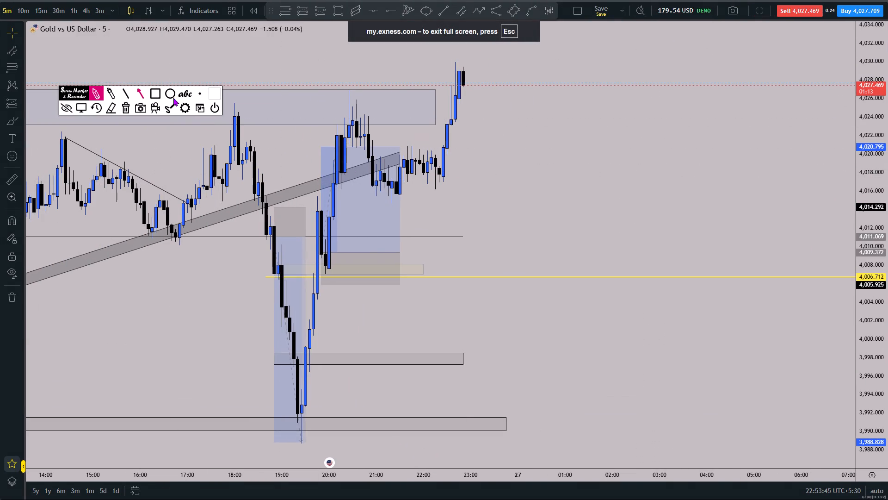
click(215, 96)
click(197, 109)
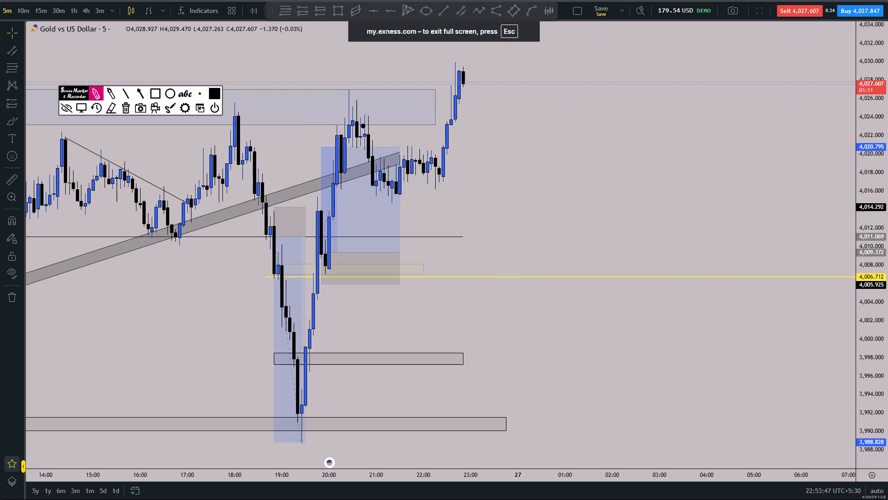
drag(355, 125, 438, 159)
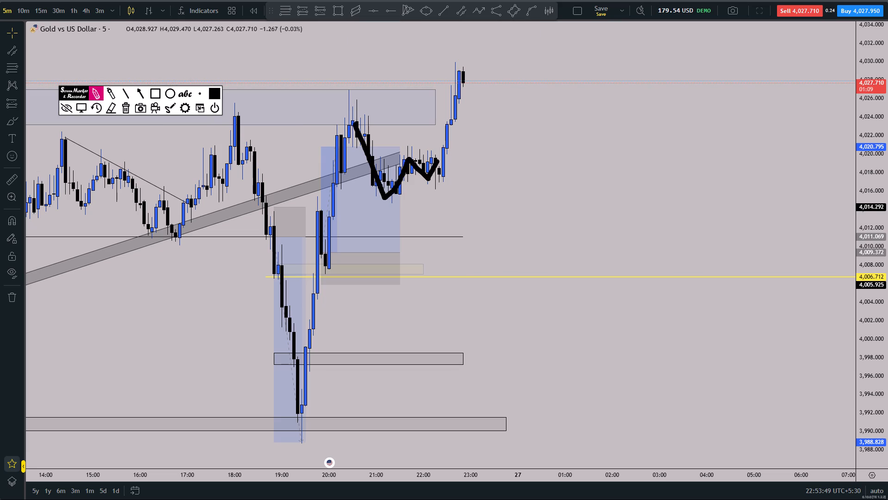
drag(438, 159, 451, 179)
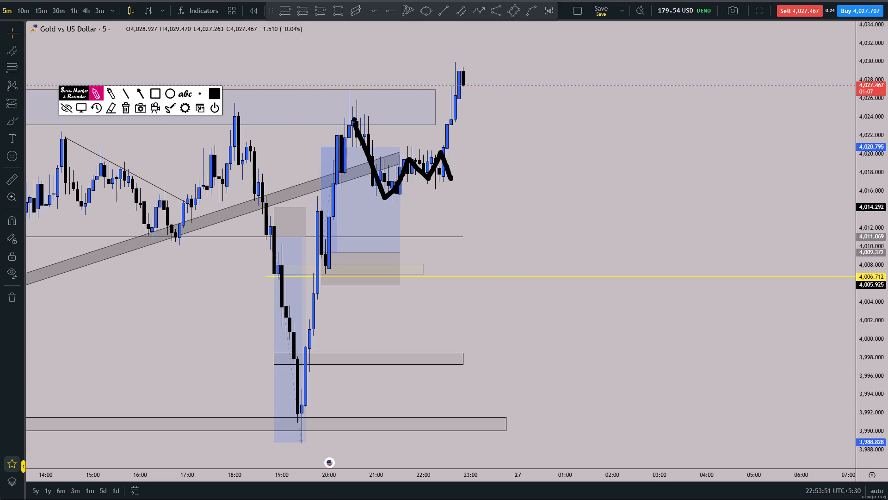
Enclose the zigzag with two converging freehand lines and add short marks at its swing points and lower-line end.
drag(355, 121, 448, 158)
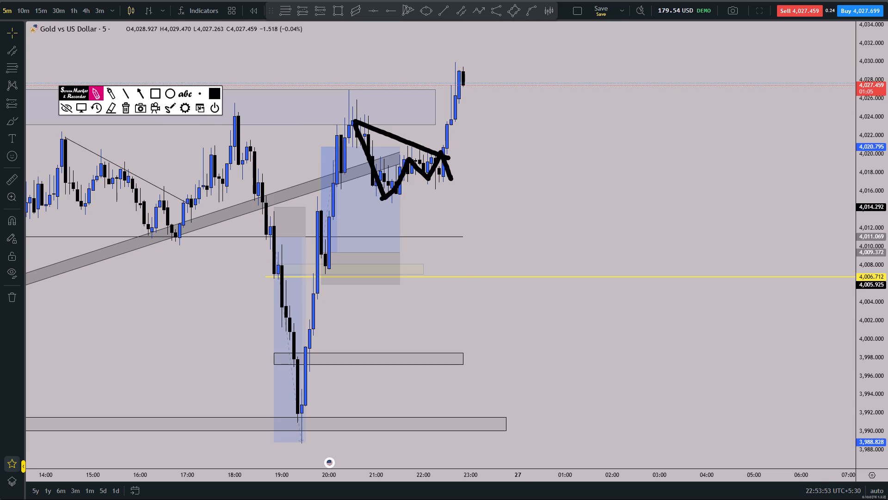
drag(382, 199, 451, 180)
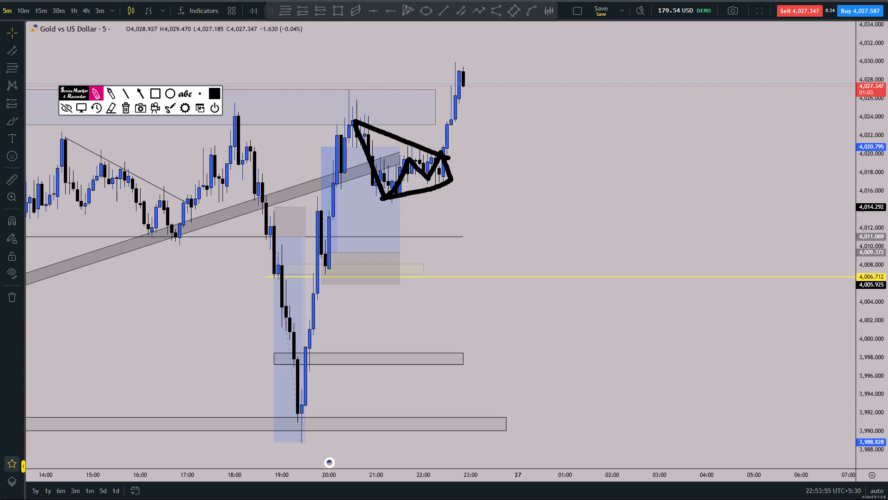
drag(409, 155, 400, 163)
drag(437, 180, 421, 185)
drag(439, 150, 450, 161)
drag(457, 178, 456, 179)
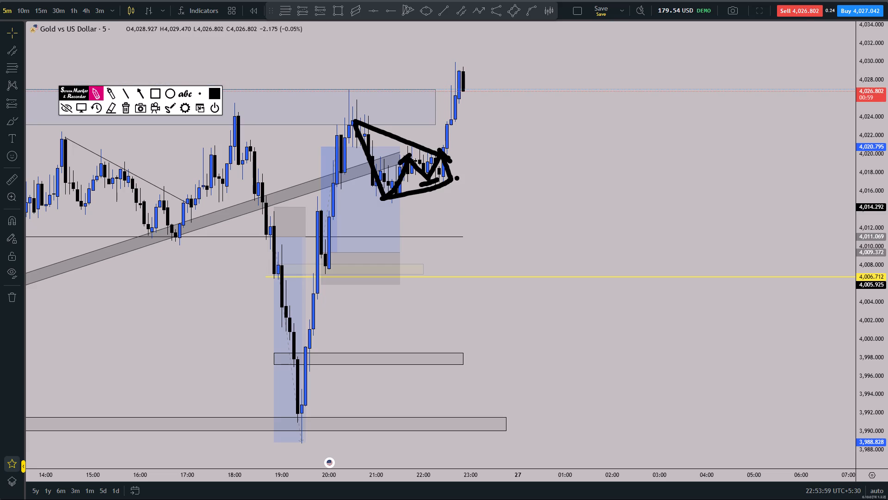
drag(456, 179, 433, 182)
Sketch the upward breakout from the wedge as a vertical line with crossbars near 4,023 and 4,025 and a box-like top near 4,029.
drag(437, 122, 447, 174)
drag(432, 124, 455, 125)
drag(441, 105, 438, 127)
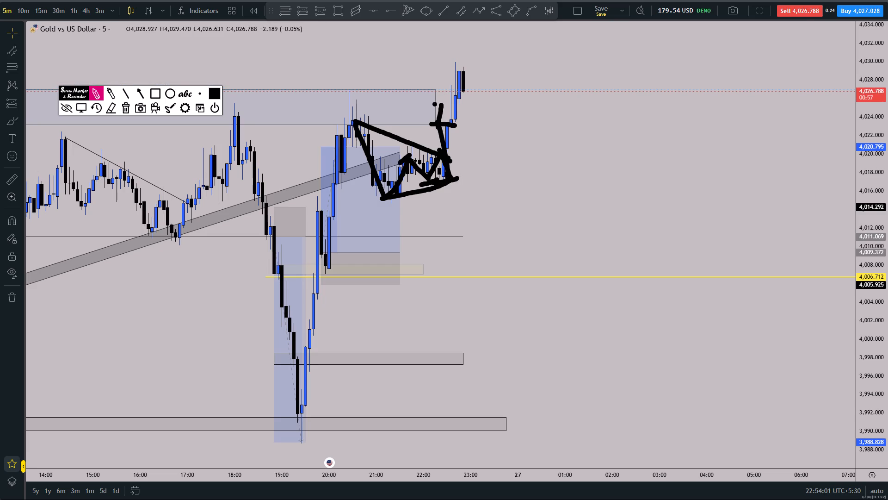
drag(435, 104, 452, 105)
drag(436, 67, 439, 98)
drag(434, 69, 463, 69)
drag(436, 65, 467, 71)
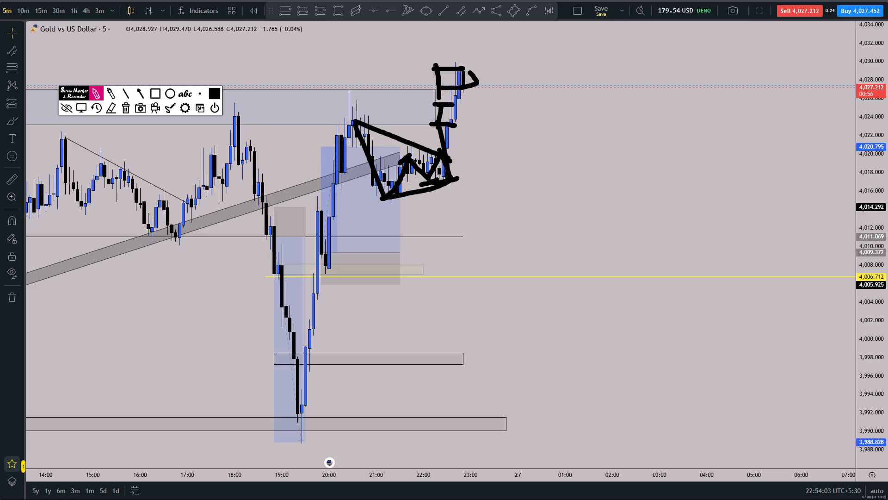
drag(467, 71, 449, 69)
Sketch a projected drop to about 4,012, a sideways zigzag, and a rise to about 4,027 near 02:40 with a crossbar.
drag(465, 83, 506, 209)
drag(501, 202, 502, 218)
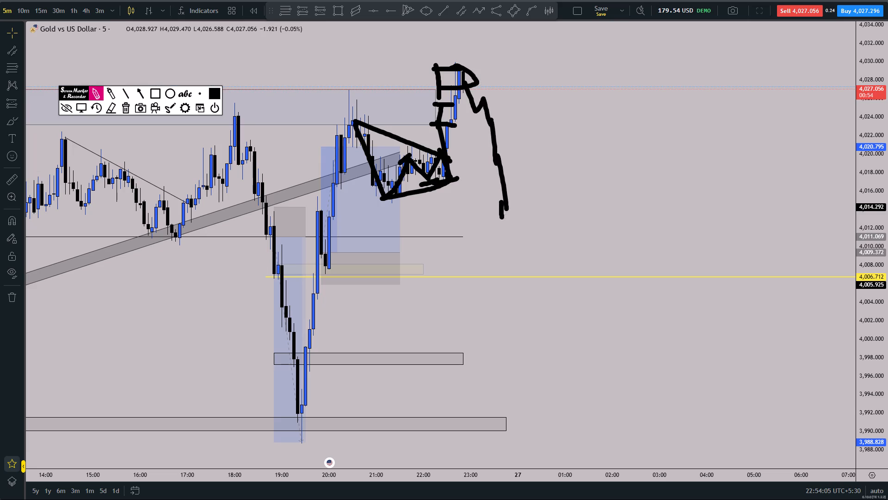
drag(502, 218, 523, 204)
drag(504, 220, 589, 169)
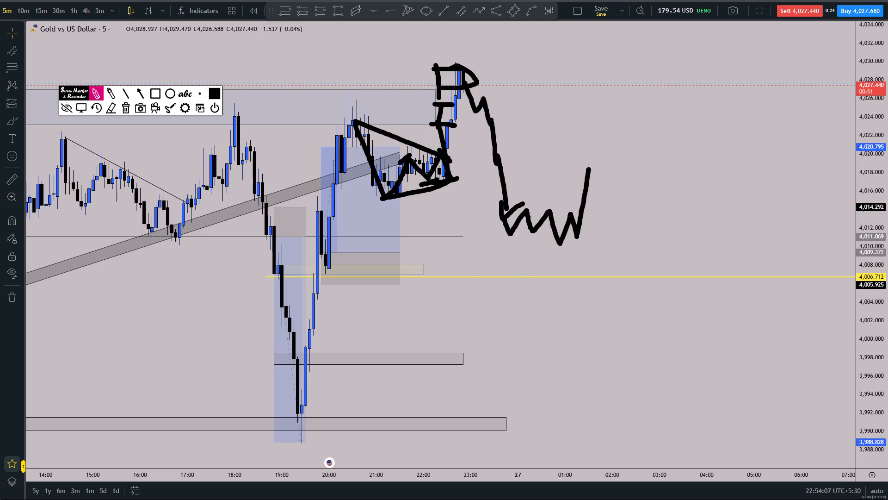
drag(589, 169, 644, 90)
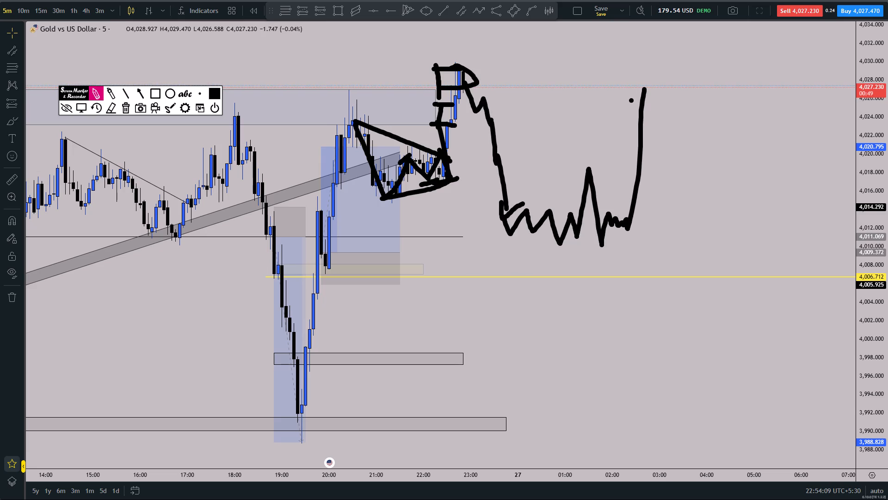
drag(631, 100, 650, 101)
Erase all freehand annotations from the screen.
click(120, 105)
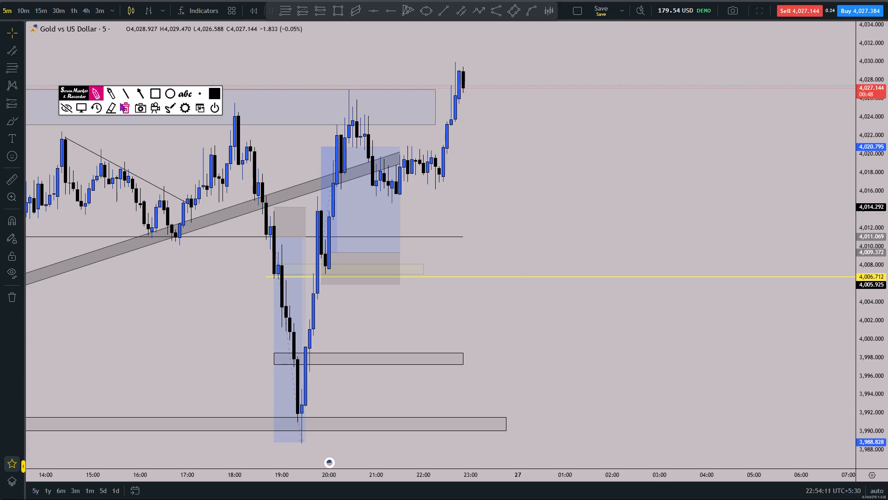
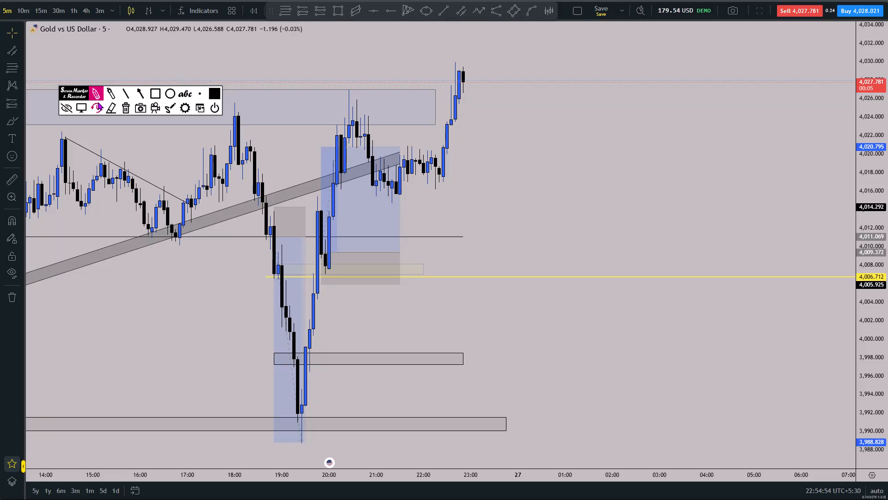
Draw a vertical trend line at 20:00 from about 4,007.6 to 4,023.5 and move it to 22:25 with its top near 4,033.
click(86, 106)
click(442, 12)
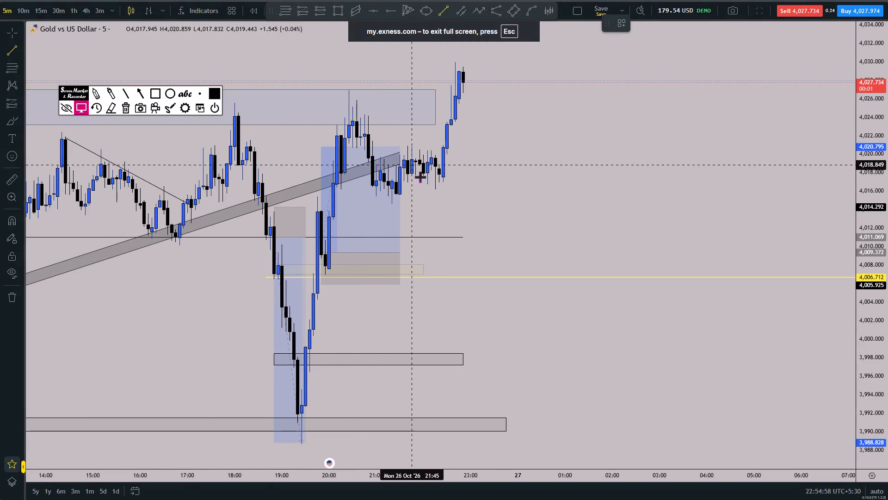
click(324, 269)
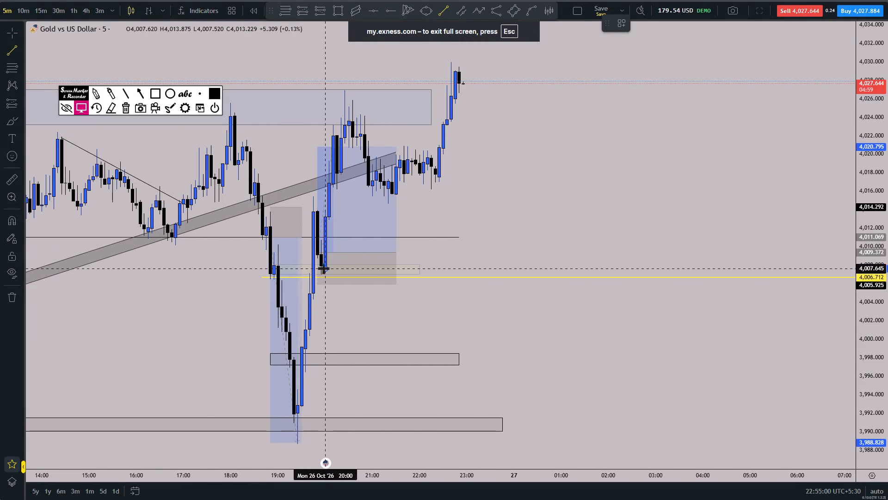
click(325, 121)
drag(326, 129, 440, 39)
Draw a rectangle from 21:40 near 4,033.3 to 00:45 near 4,030.9 at the vertical line's top end.
drag(515, 101, 509, 149)
scroll(508, 149, up, 3)
drag(458, 141, 473, 164)
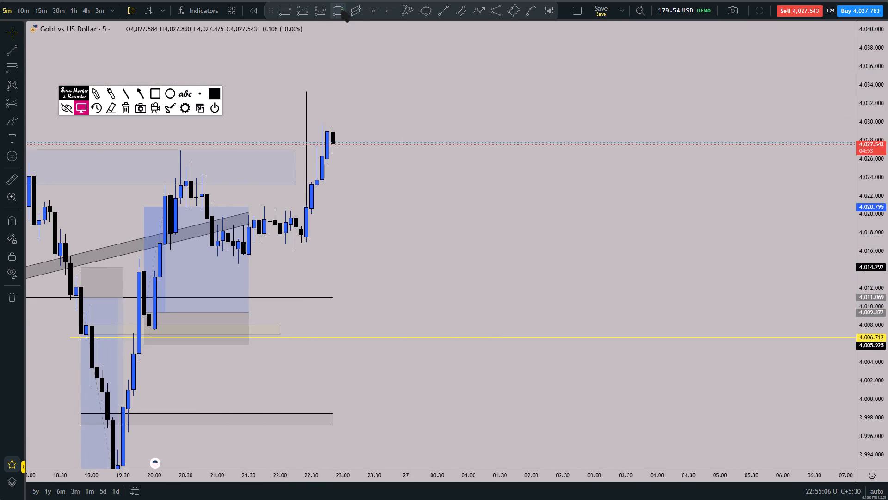
click(341, 10)
click(259, 92)
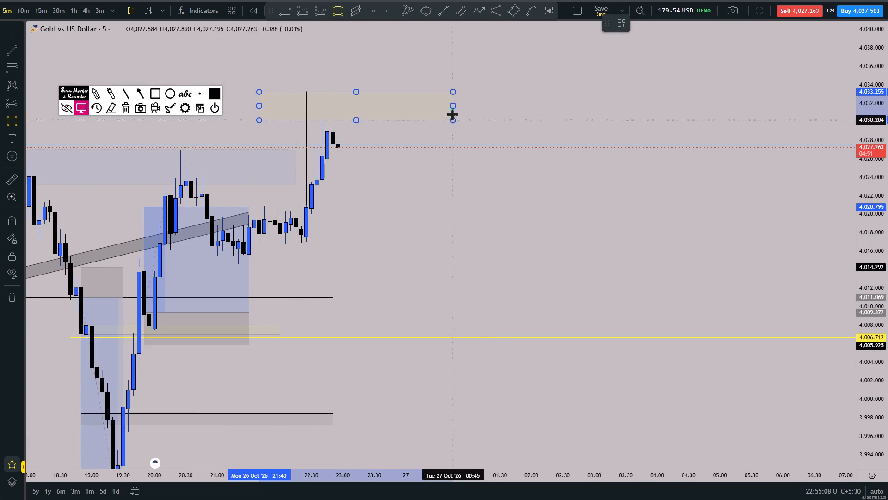
click(453, 114)
Apply the Normal template to the new rectangle and align its starting edge with the vertical line at 22:25.
right_click(454, 116)
click(495, 125)
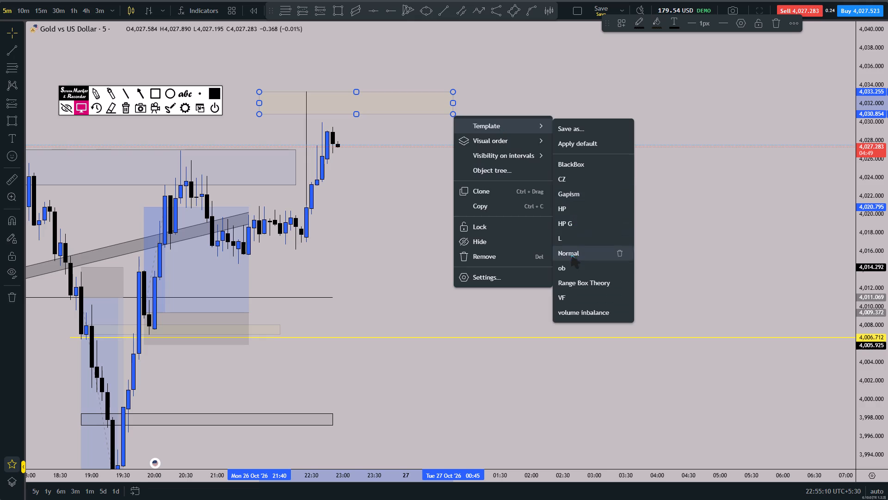
click(572, 256)
click(481, 207)
drag(260, 103, 305, 110)
Move the vertical trend line back to the 20:30 candle, spanning about 4,007.5 to 4,023.4.
drag(376, 166, 376, 150)
drag(306, 117, 247, 162)
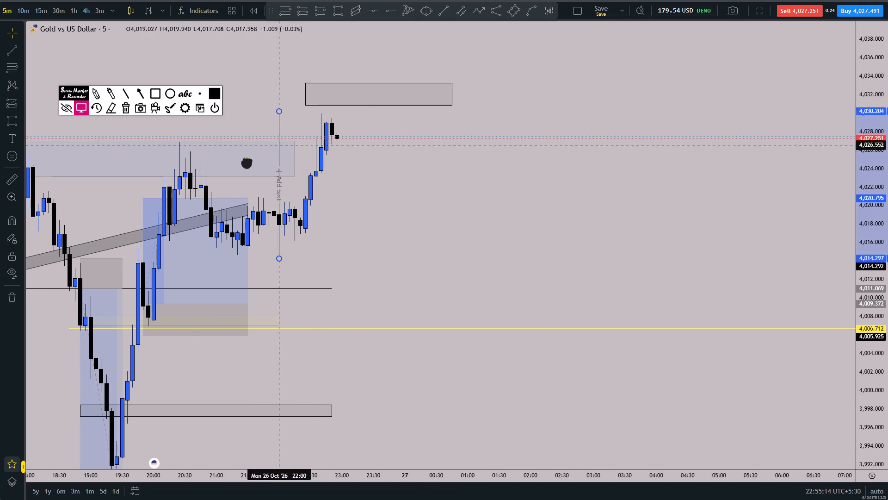
drag(247, 162, 185, 208)
drag(342, 257, 353, 190)
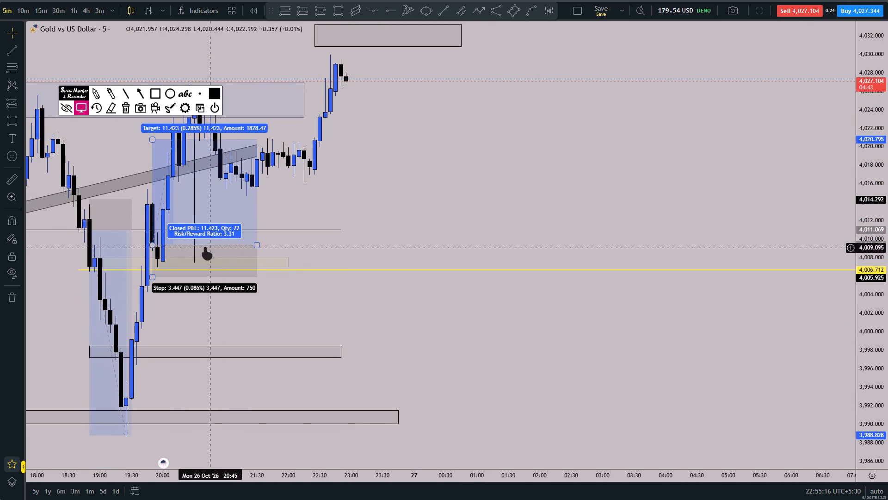
click(194, 262)
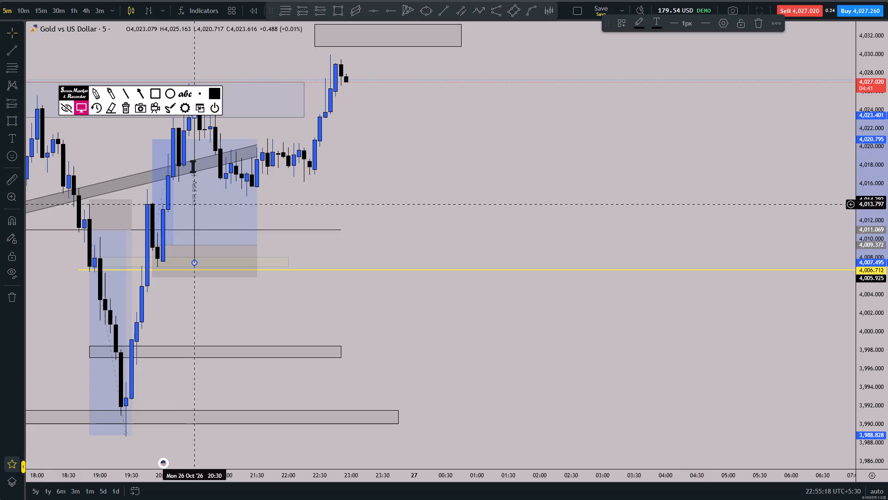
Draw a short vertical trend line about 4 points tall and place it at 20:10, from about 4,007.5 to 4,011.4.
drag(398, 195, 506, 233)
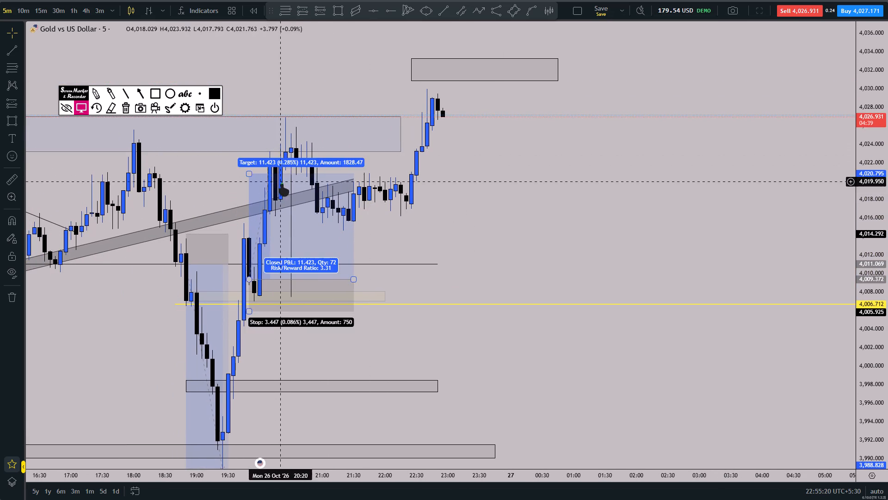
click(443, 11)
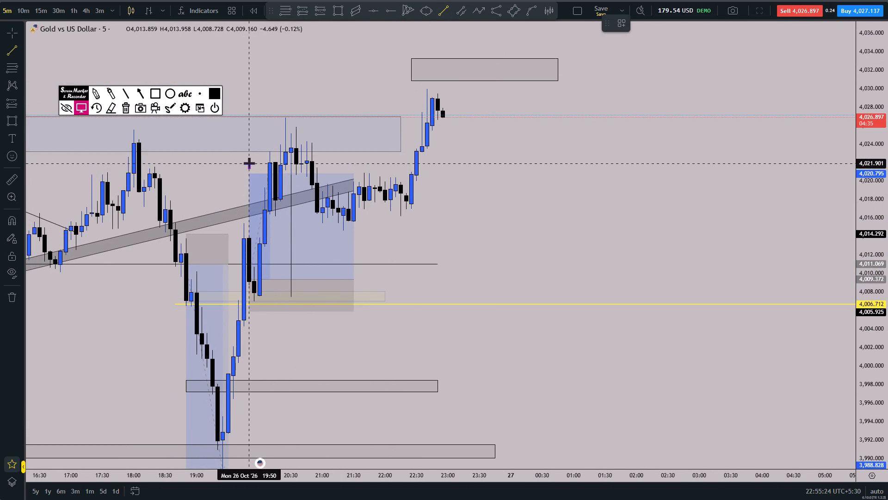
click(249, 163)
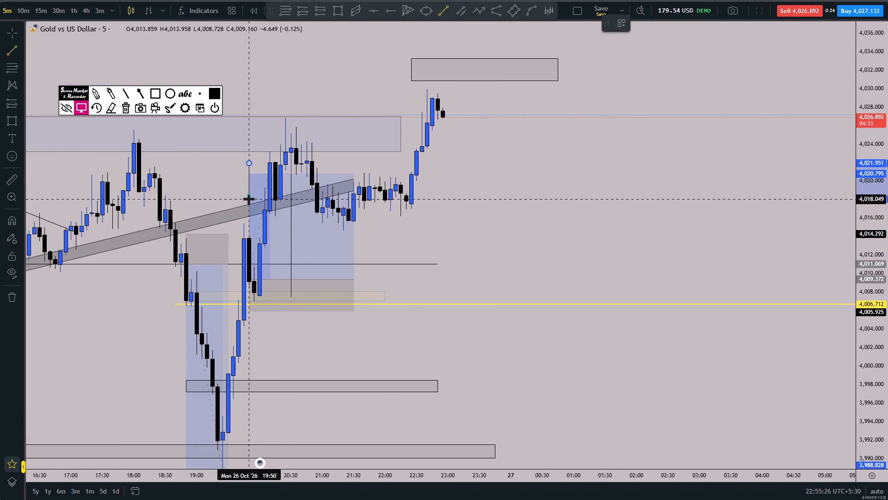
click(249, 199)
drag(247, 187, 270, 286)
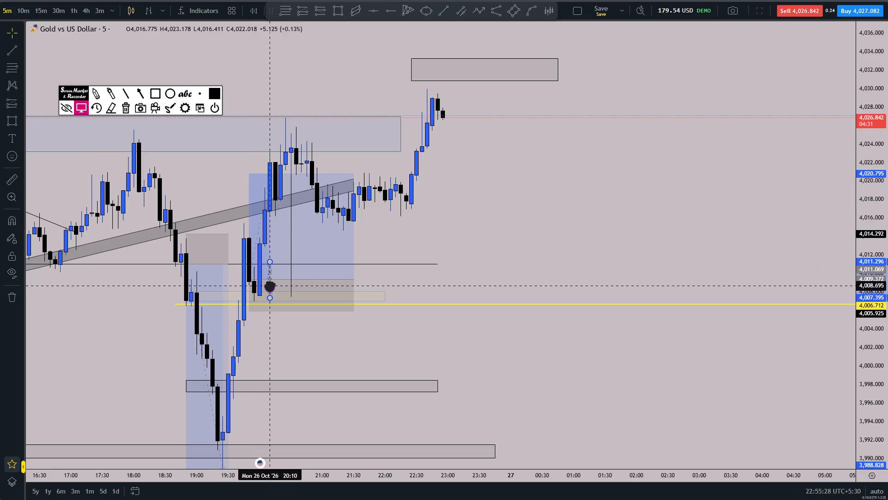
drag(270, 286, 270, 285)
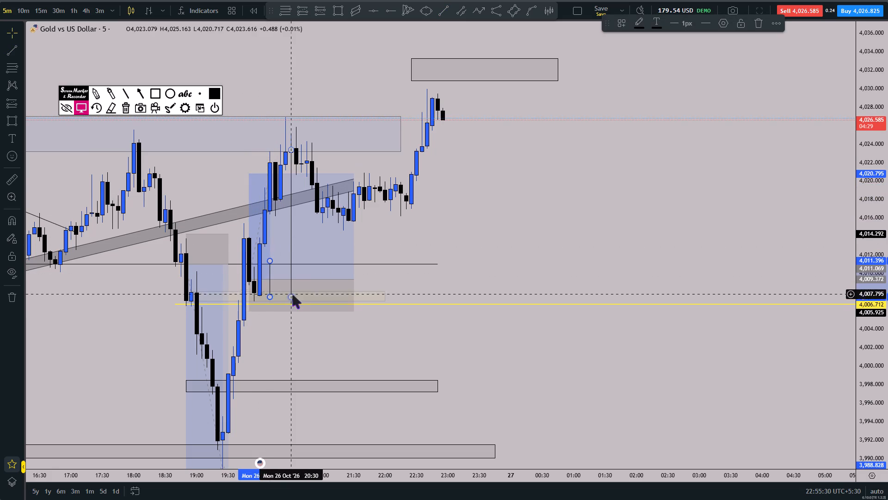
Shorten the long vertical line's lower end to about 4,011 and move the line to 22:25, spanning about 4,017.7 to 4,030.2.
drag(293, 298, 290, 264)
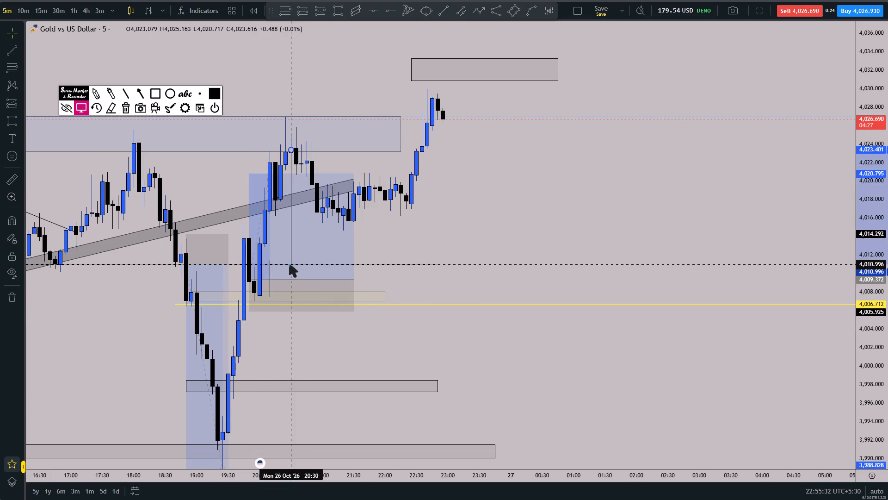
drag(290, 264, 290, 265)
drag(291, 246, 409, 174)
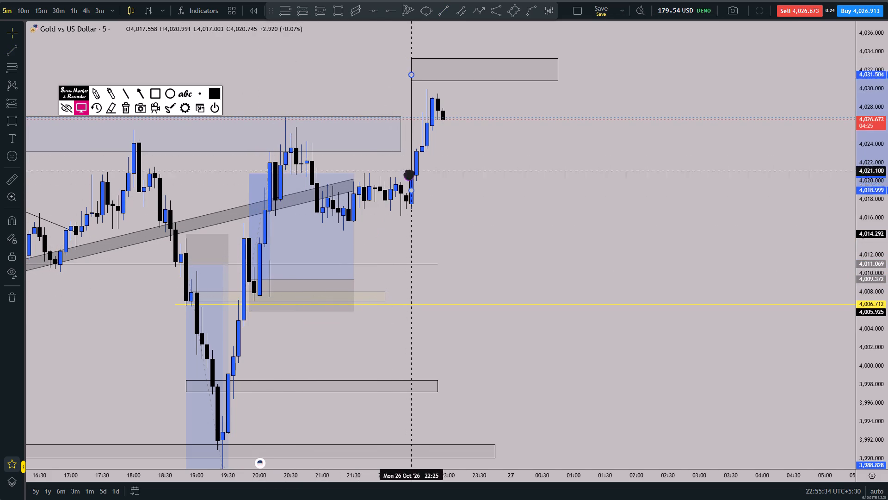
drag(409, 174, 409, 183)
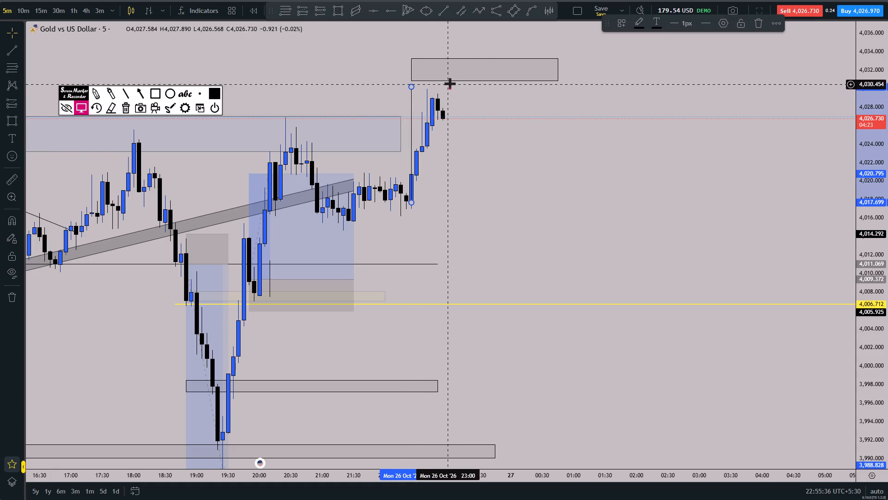
Lower the rectangle to the vertical line's top near 4,030.2 and resize it to end near 4,028.1 and 23:25.
drag(450, 82, 450, 111)
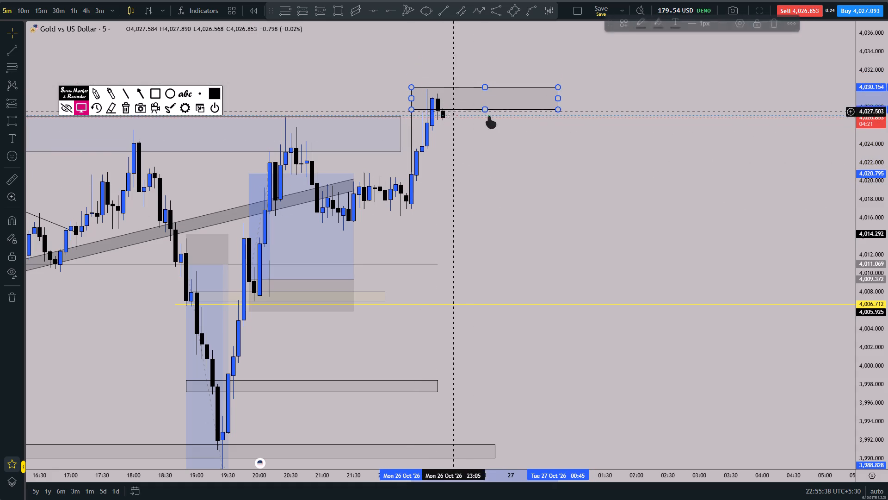
drag(484, 107, 504, 106)
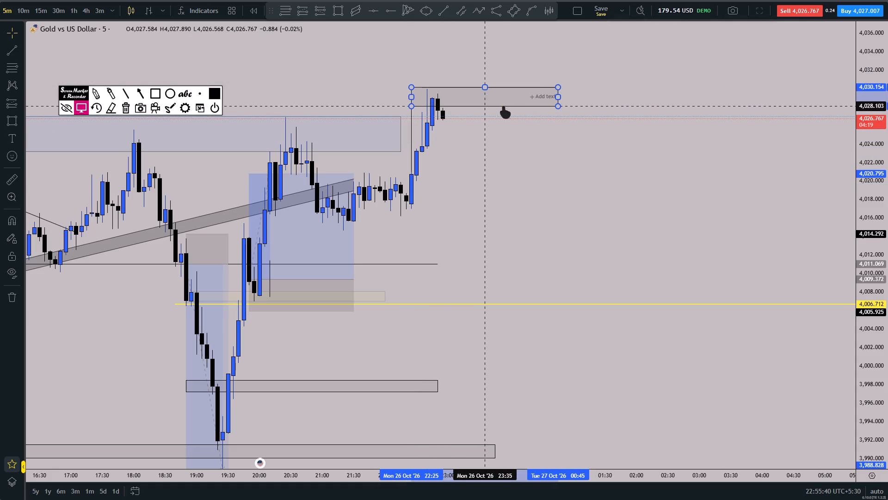
drag(559, 99, 475, 105)
click(478, 154)
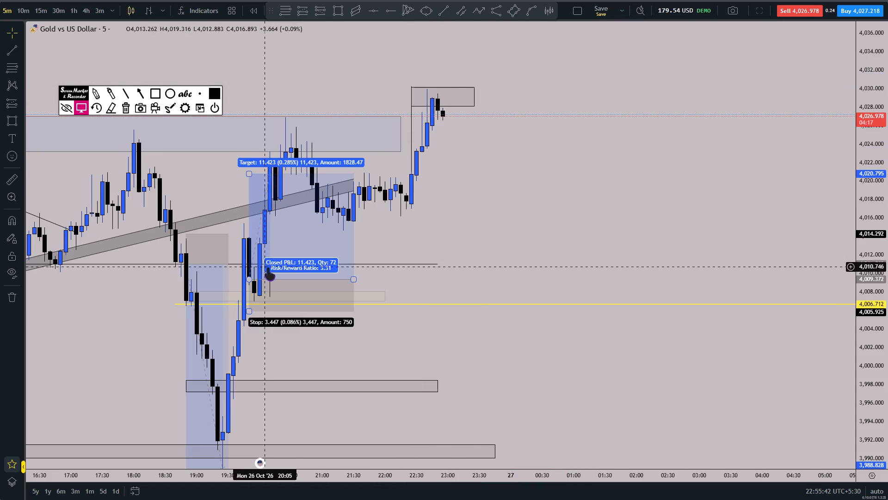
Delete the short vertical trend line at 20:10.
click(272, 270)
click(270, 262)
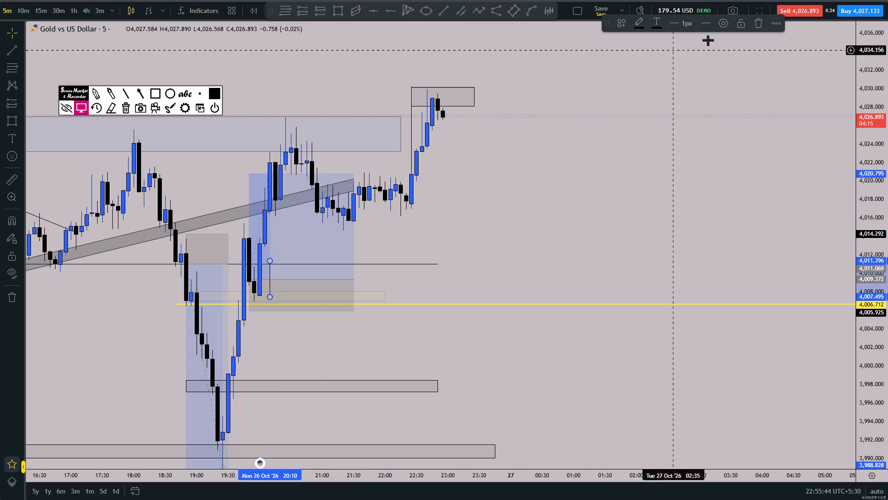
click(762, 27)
Draw a descending parallel channel about 1 point wide, its upper line running from 20:40 near 4,024 to 22:25 near 4,019.7.
scroll(878, 198, up, 4)
drag(551, 129, 550, 146)
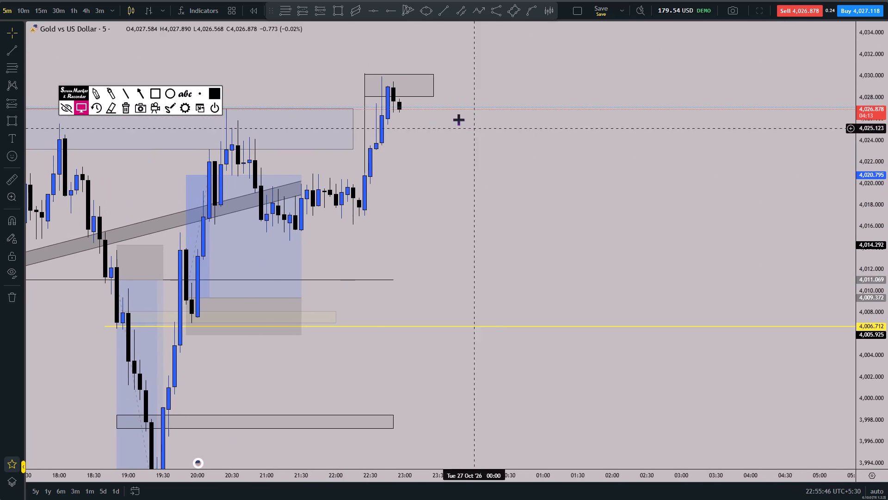
scroll(371, 67, down, 1)
click(458, 14)
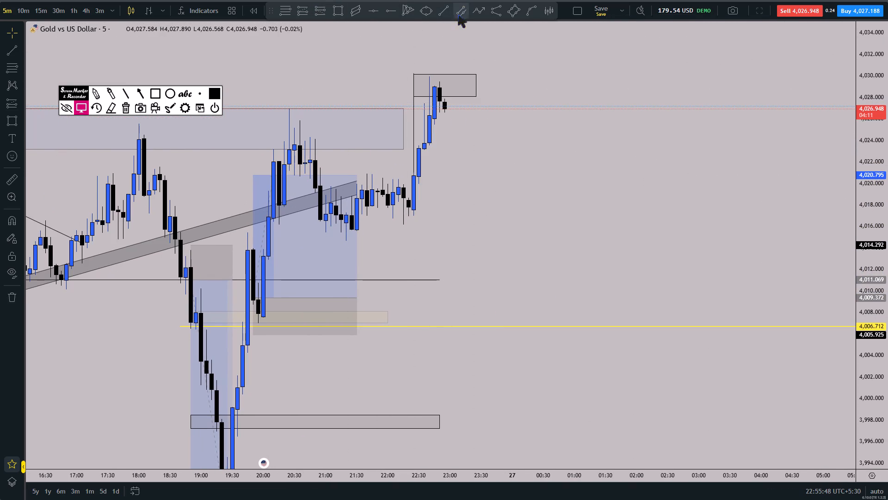
drag(298, 145, 418, 192)
click(409, 191)
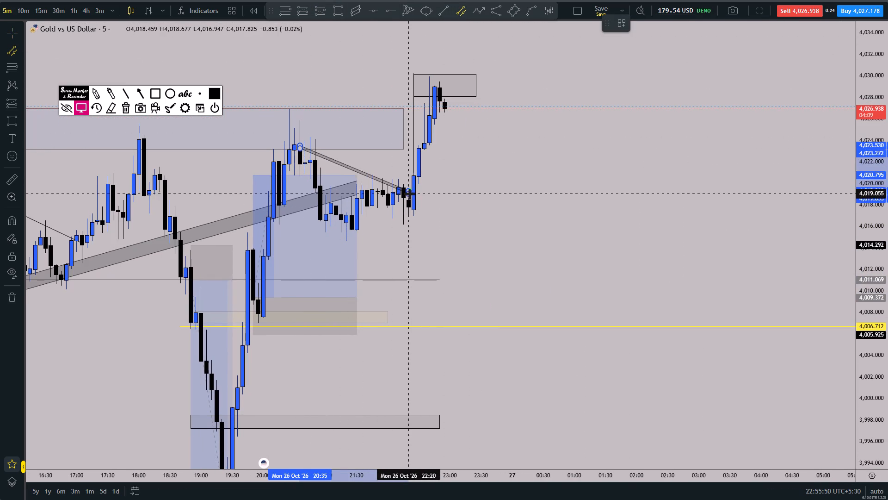
click(410, 201)
click(399, 187)
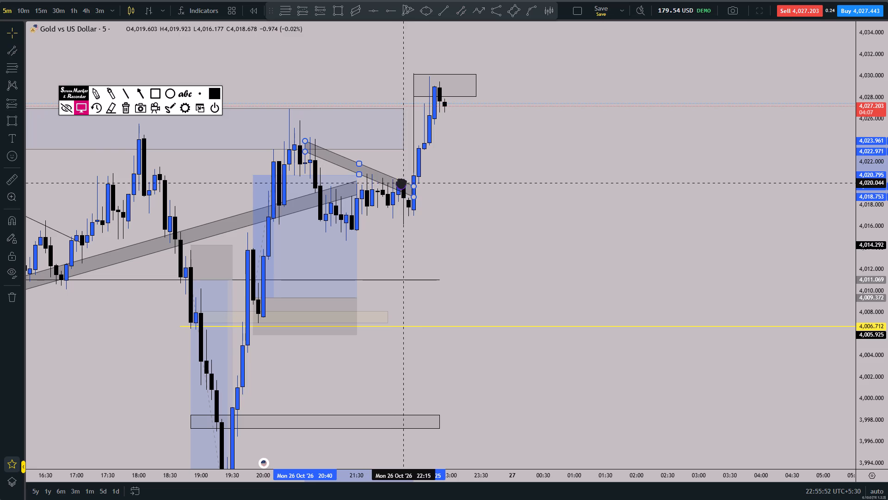
click(454, 166)
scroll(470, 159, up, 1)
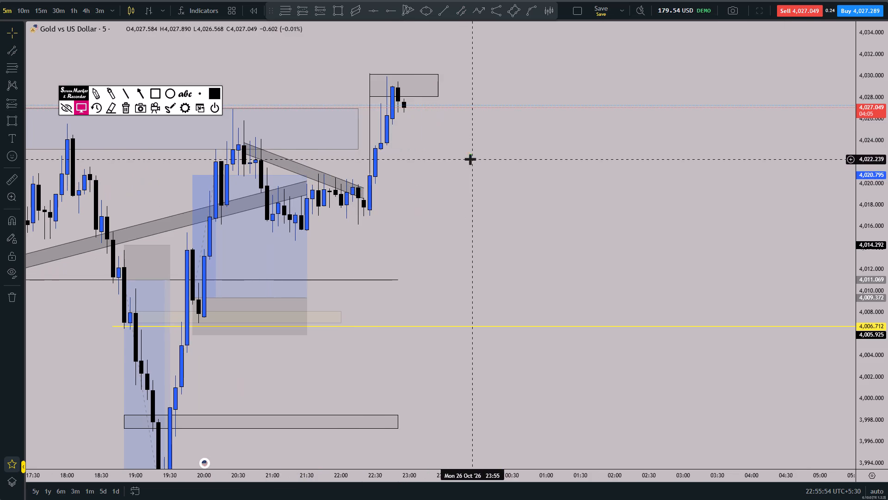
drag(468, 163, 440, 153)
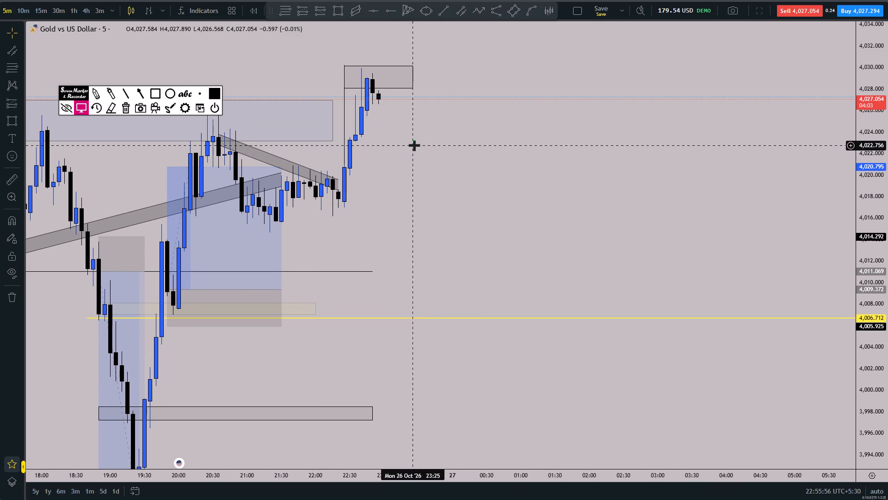
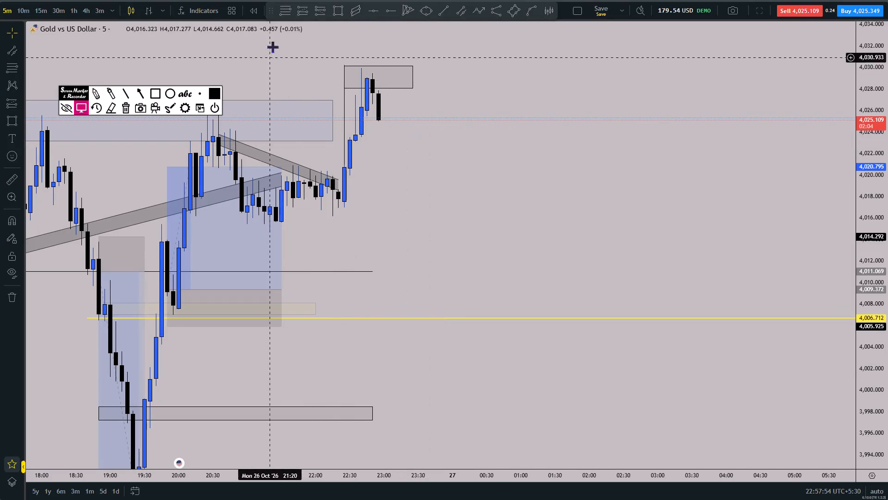
Draw a vertical trend line about 7 points long and move it to 22:50, spanning about 4,029 to 4,022.
click(450, 11)
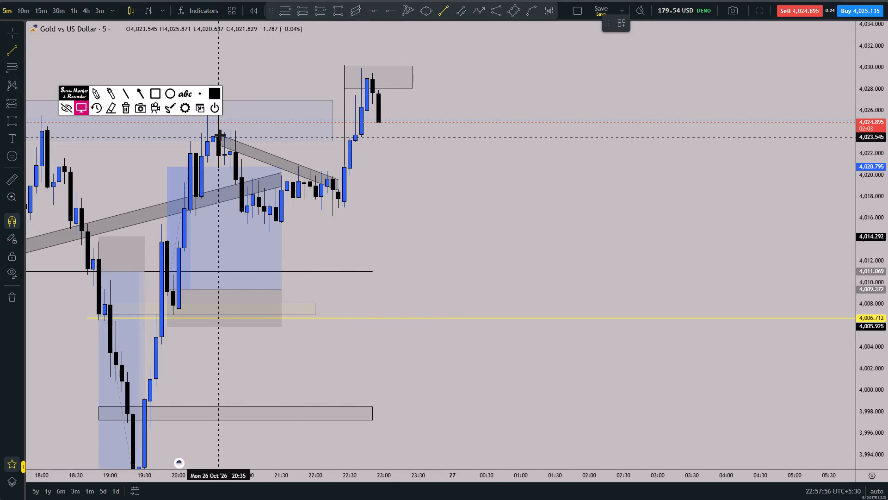
ctrl+click(220, 135)
shift+click(222, 212)
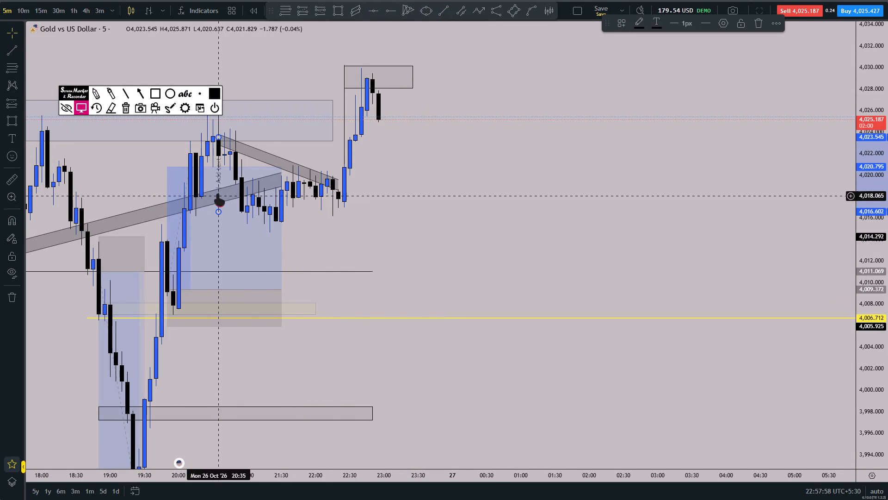
drag(218, 194, 372, 135)
Draw a rectangle zone from about 4,023.3 to 4,022.0 at the vertical line's lower end, running from 22:50 to about 23:35.
drag(441, 133, 421, 138)
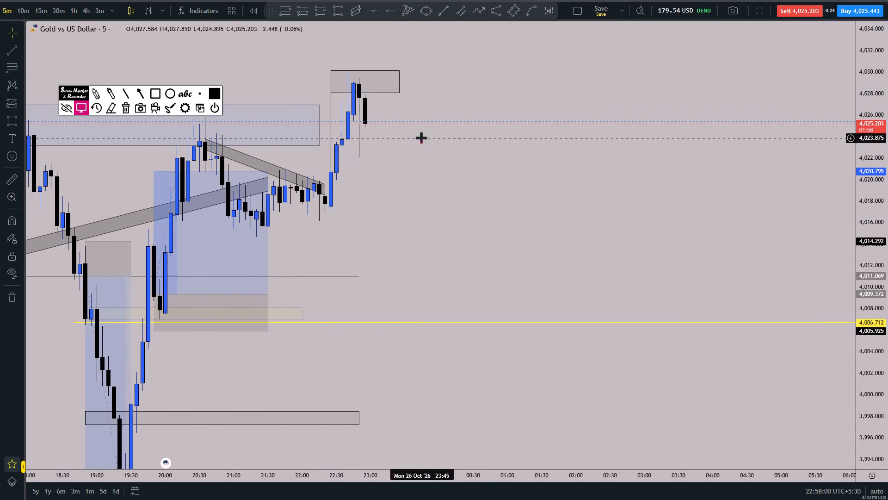
key(alt+shift+r)
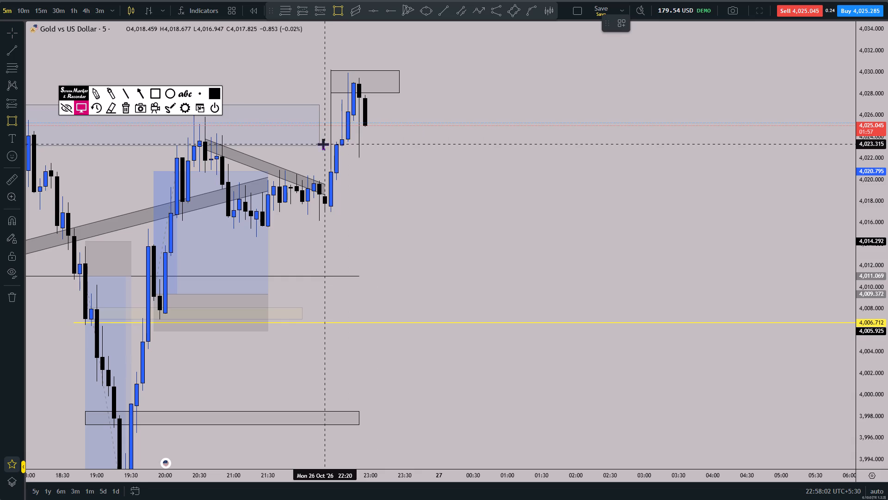
drag(323, 144, 329, 144)
click(467, 158)
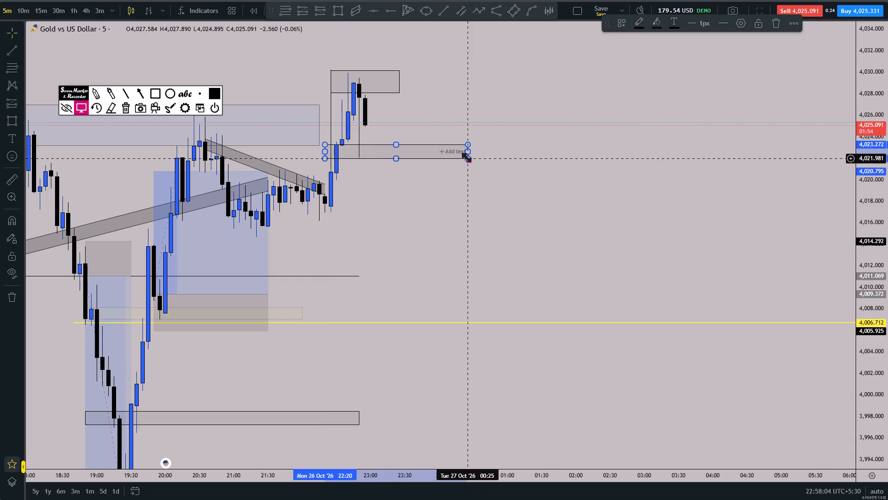
drag(327, 150, 364, 150)
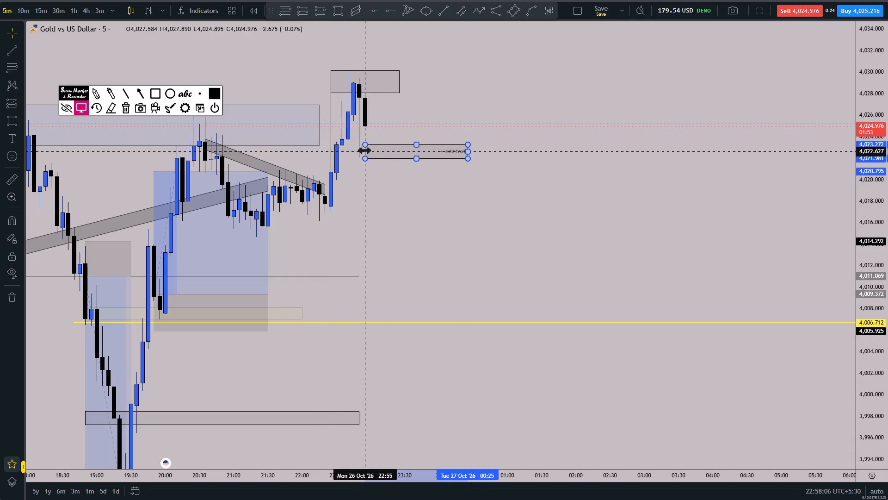
drag(364, 150, 357, 150)
drag(468, 150, 418, 153)
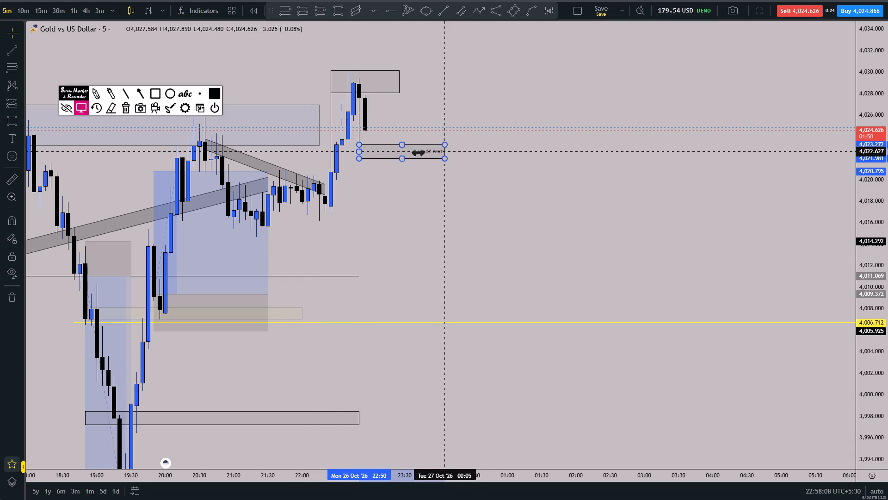
drag(418, 153, 410, 153)
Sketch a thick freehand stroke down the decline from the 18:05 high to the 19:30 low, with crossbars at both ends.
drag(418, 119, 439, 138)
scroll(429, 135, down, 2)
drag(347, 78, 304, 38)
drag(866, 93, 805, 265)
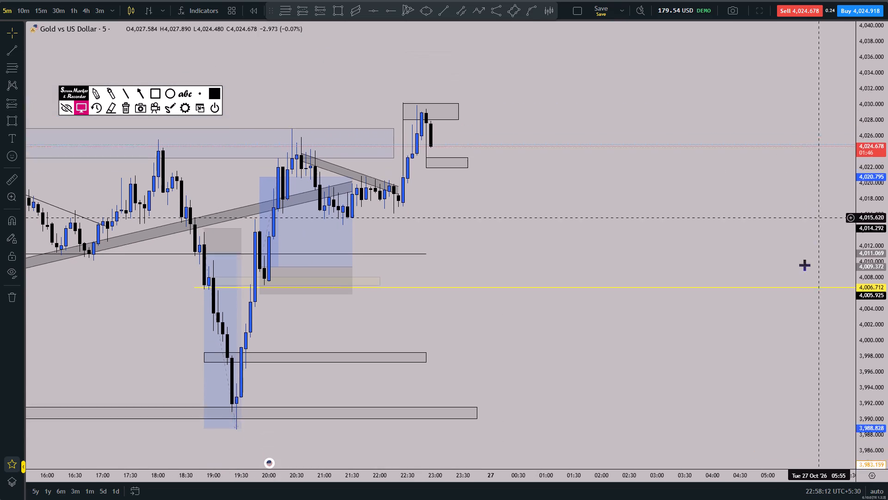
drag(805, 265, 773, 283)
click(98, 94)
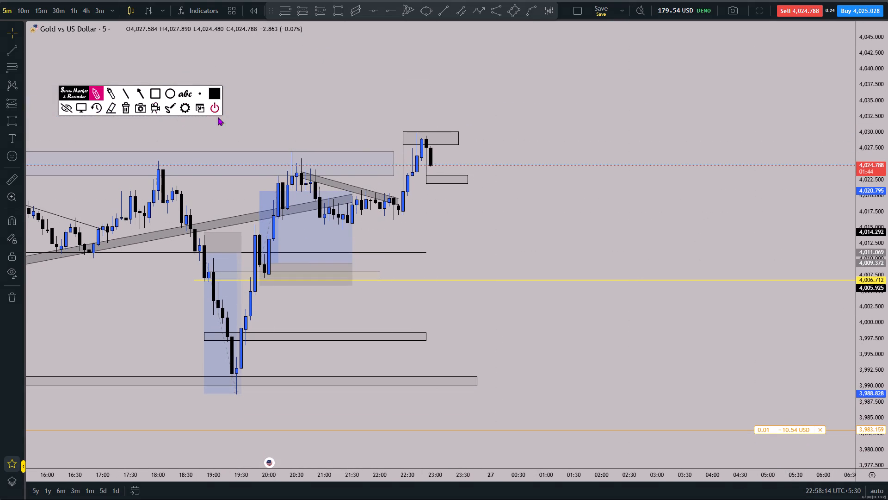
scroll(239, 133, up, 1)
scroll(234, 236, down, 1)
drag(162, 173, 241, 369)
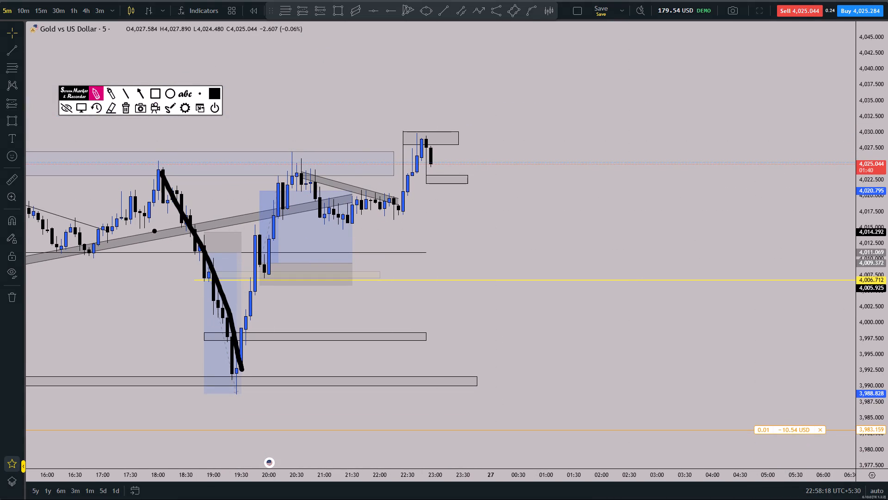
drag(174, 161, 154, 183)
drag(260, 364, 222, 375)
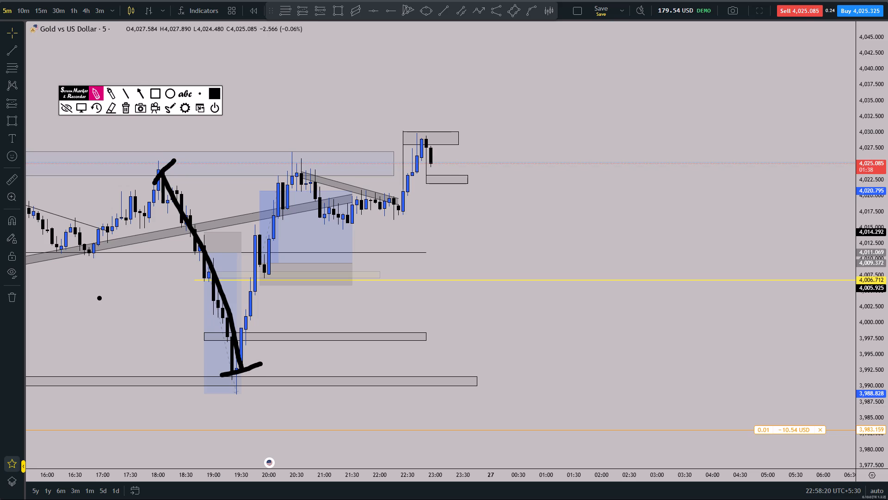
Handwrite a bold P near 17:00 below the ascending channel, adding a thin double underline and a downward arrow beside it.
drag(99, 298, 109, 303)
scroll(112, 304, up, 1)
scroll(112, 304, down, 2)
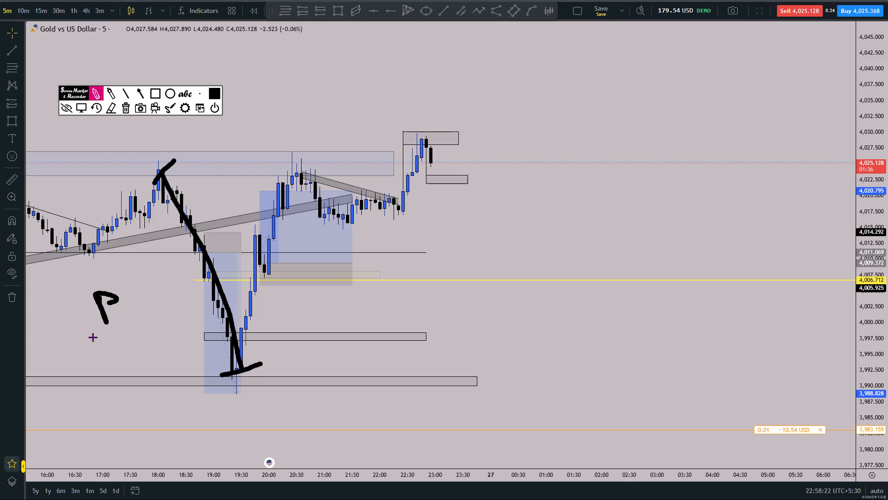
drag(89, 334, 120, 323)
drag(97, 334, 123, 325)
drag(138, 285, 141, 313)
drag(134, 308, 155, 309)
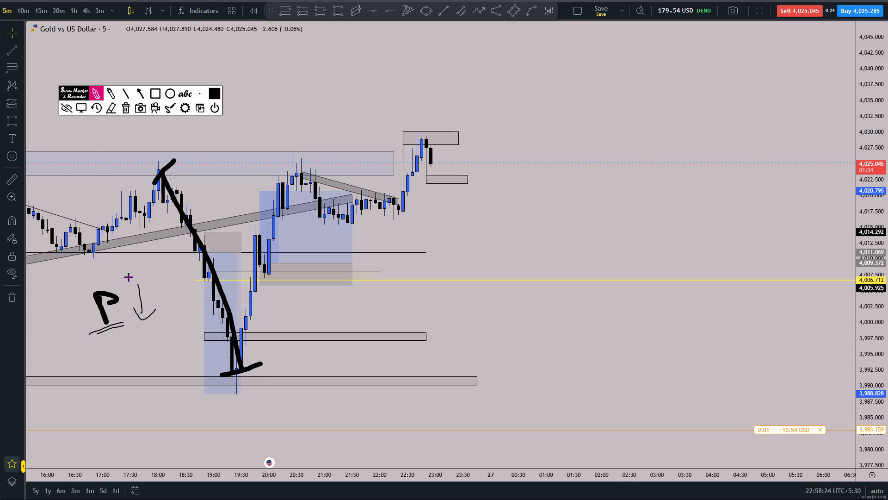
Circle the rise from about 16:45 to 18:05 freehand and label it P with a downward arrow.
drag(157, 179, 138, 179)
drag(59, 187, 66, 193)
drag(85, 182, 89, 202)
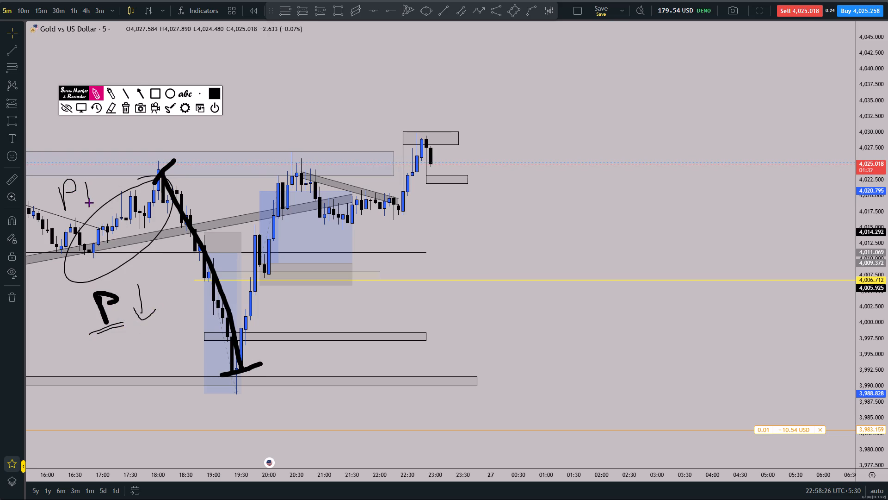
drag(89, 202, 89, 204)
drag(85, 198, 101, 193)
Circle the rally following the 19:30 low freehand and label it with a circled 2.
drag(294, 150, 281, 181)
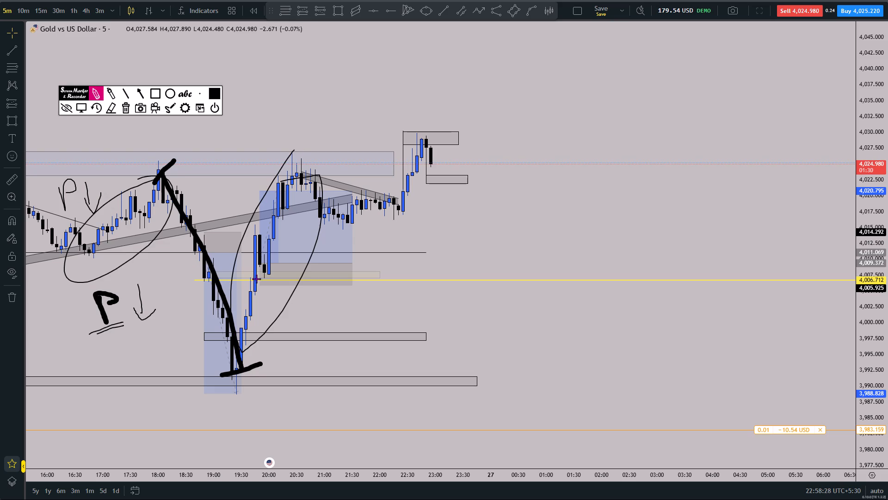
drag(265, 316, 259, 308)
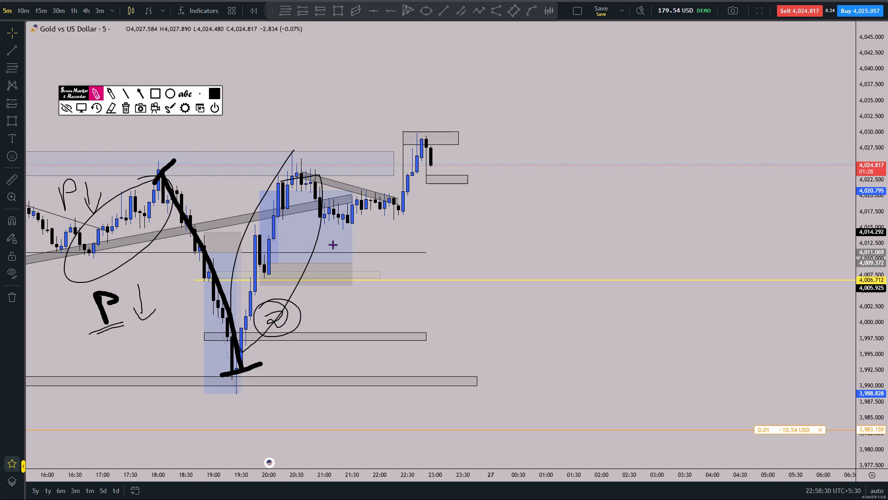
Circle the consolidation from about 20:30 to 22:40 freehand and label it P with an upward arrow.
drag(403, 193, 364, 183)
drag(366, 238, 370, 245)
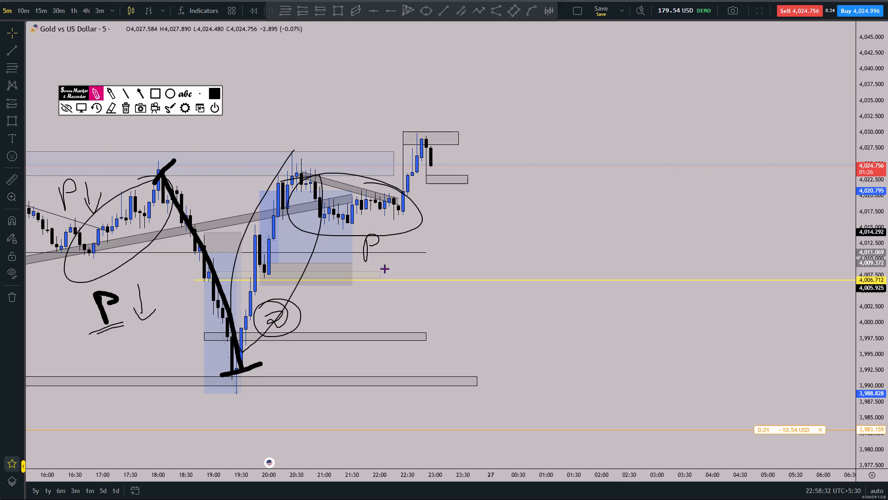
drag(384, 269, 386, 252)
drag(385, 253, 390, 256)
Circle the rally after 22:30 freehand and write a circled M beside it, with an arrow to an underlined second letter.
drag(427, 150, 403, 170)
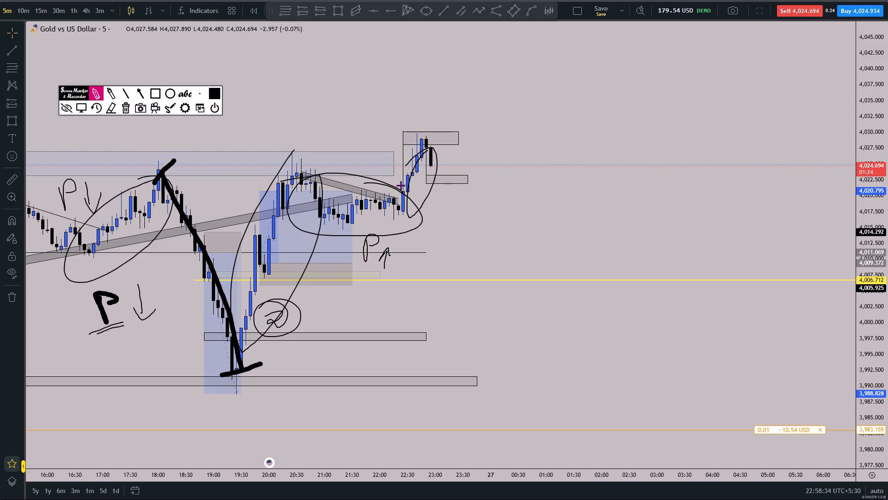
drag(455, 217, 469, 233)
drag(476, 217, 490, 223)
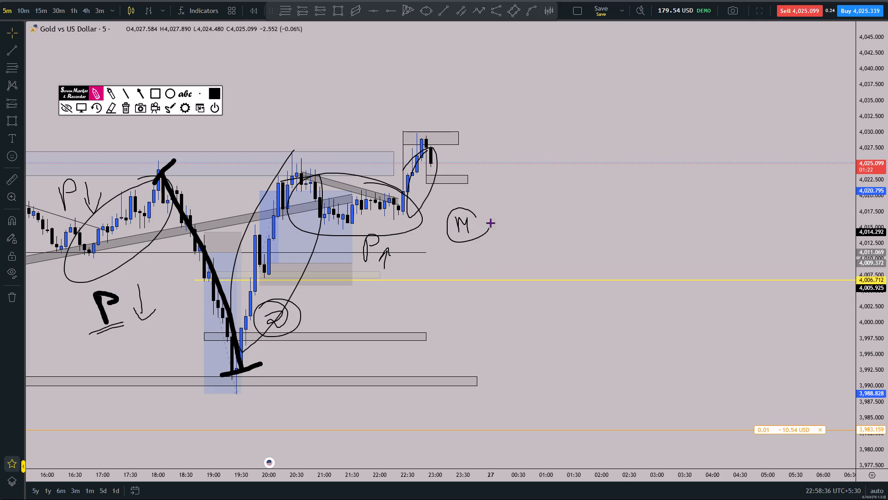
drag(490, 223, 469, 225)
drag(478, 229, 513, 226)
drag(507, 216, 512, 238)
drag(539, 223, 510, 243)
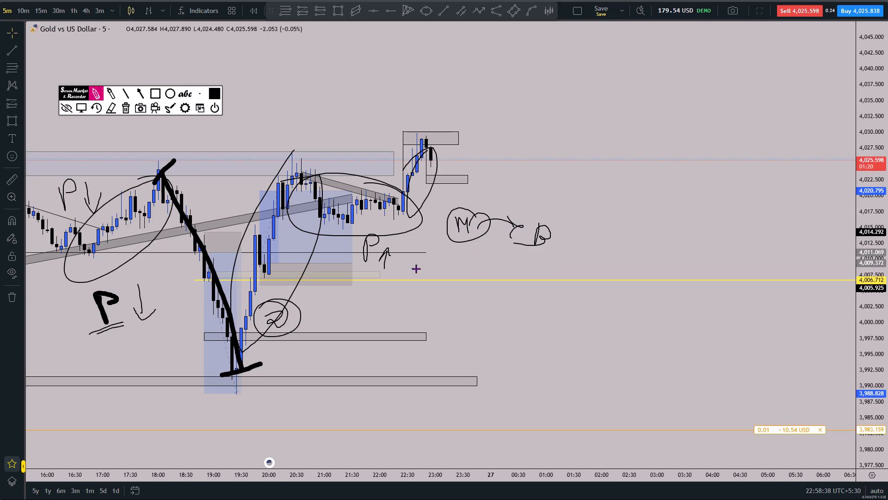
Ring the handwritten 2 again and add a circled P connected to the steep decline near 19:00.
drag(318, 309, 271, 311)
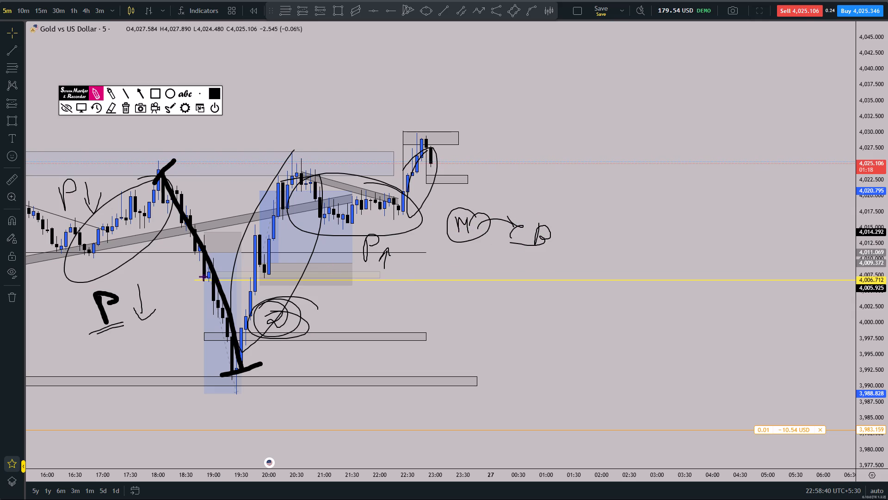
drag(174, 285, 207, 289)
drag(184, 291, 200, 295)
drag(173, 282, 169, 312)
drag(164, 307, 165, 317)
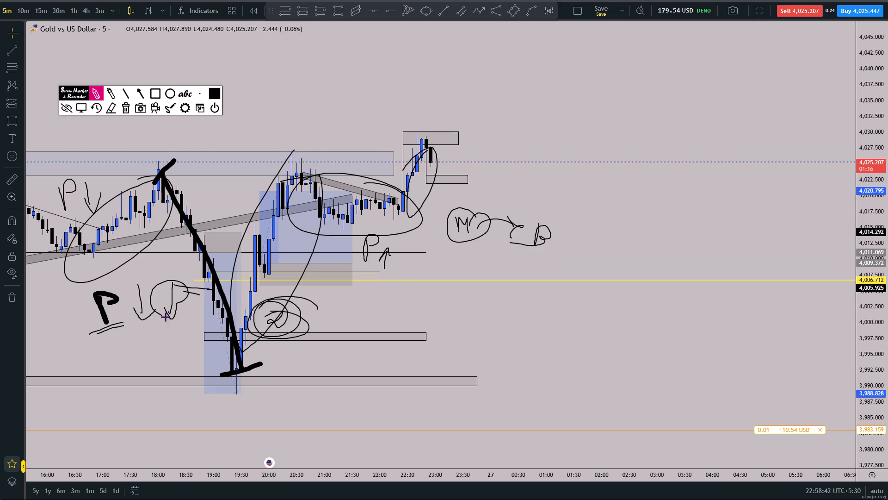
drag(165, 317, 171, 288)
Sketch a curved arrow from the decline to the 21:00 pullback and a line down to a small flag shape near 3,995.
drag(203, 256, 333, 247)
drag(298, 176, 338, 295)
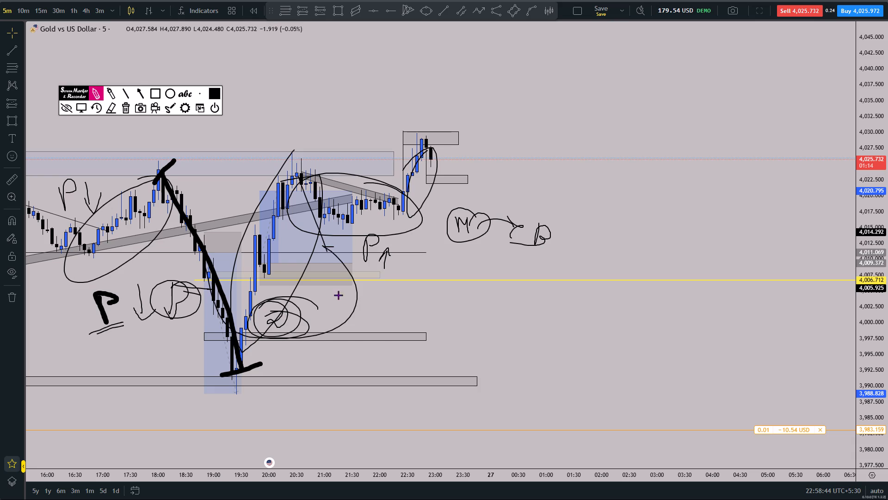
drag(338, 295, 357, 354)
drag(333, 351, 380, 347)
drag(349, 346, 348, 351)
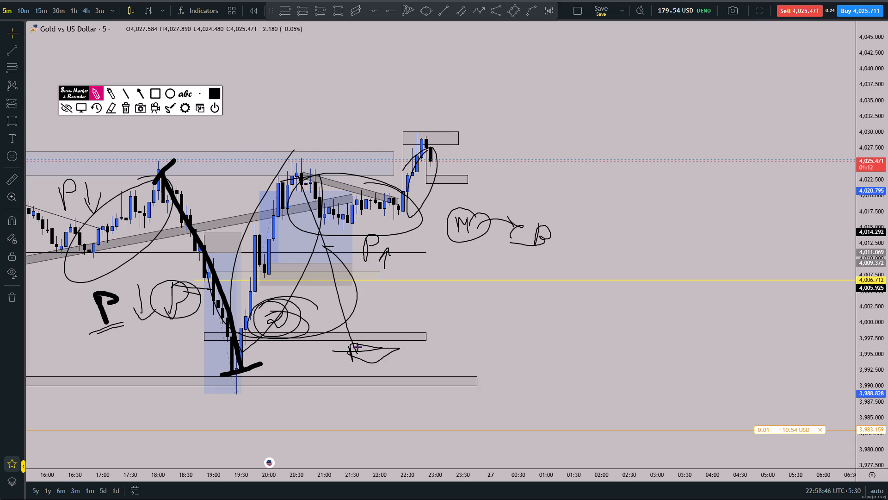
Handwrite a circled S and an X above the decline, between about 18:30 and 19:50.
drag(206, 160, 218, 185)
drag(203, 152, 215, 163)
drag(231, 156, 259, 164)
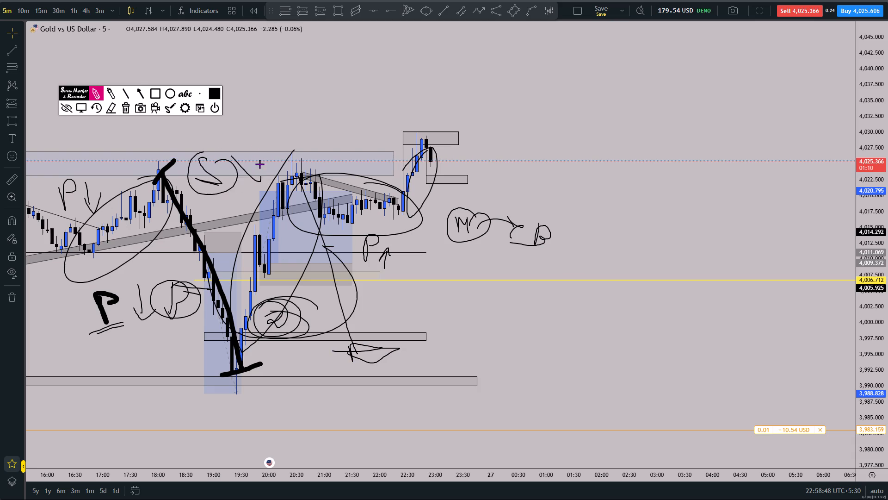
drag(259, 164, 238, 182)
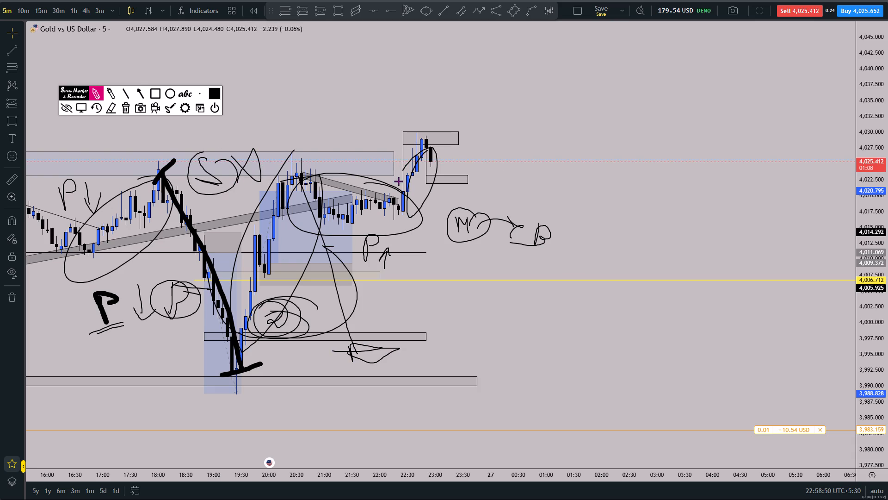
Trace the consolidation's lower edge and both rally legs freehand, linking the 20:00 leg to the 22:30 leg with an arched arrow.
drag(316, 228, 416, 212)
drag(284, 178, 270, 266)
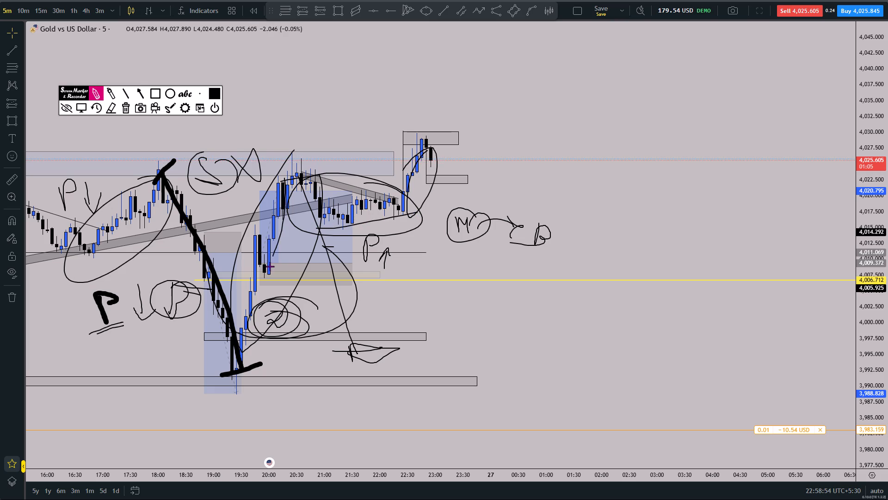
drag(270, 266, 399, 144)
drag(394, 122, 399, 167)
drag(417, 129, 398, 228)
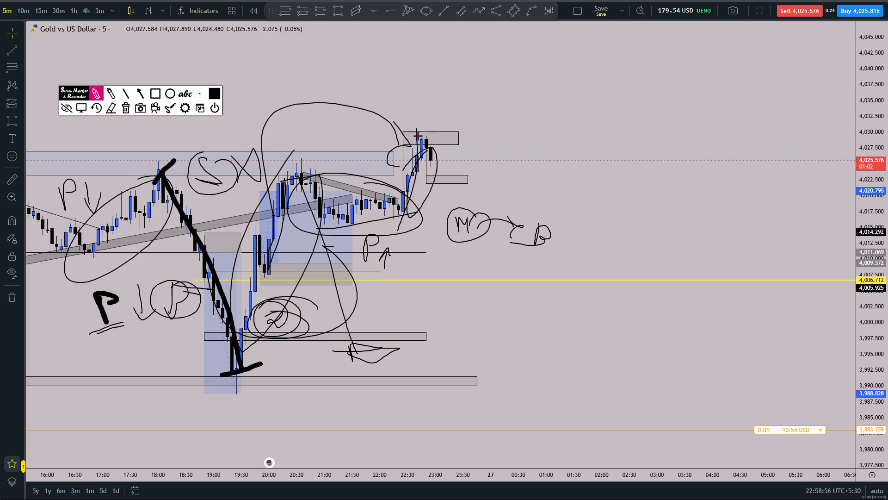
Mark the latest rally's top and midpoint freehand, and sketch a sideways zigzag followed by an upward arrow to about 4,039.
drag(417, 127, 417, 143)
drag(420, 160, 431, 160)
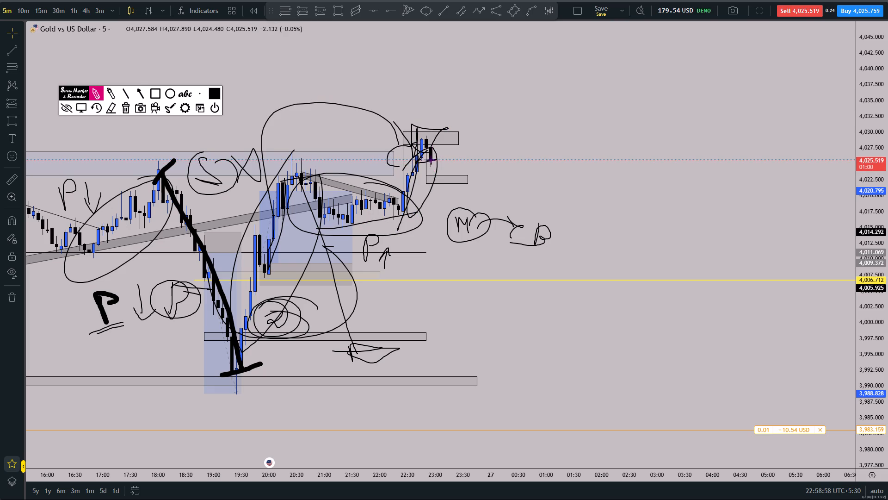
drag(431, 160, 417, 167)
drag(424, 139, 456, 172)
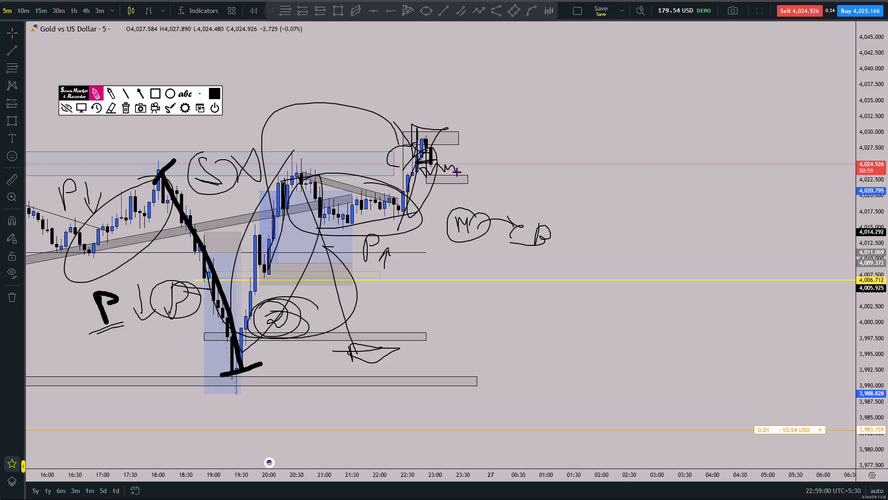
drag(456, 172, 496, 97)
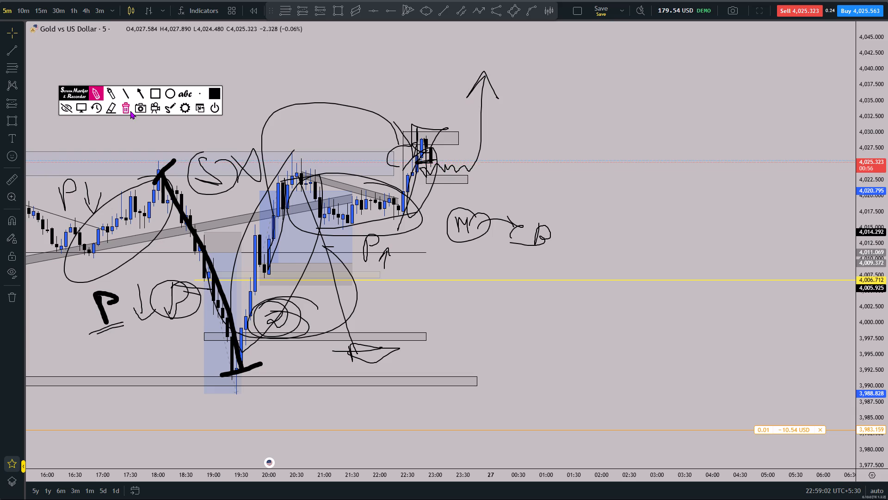
Clear all freehand sketches, leave drawing mode and move the screen-marker toolbar to the chart's upper corner.
click(130, 111)
click(79, 110)
drag(76, 91, 28, 27)
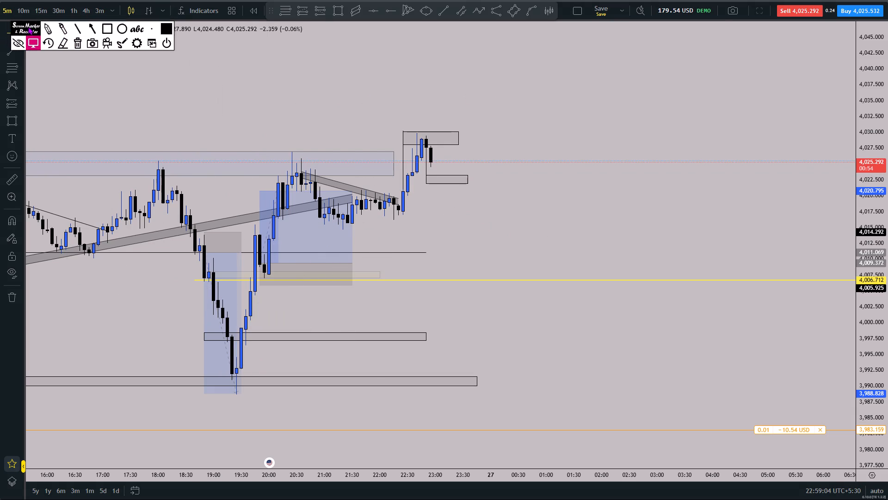
drag(28, 27, 29, 29)
Leave the chart's full-screen view and switch to the demo Pro trading account with the 1,000.00 USD balance.
drag(122, 94, 129, 96)
key(Escape)
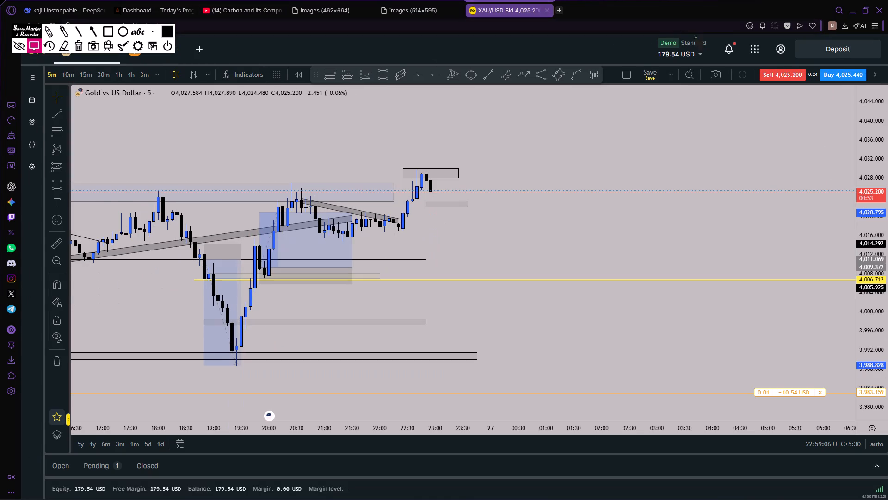
click(683, 47)
scroll(709, 231, down, 1)
click(723, 256)
scroll(702, 269, down, 4)
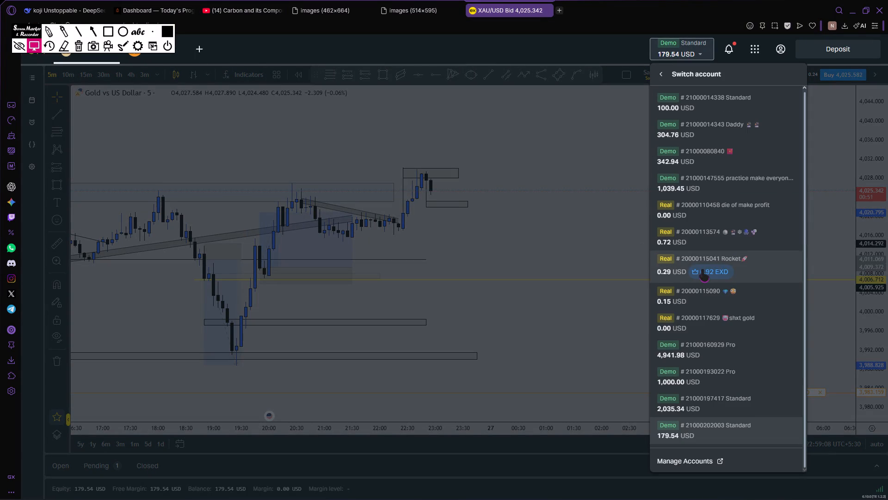
scroll(691, 382, down, 5)
scroll(687, 387, up, 1)
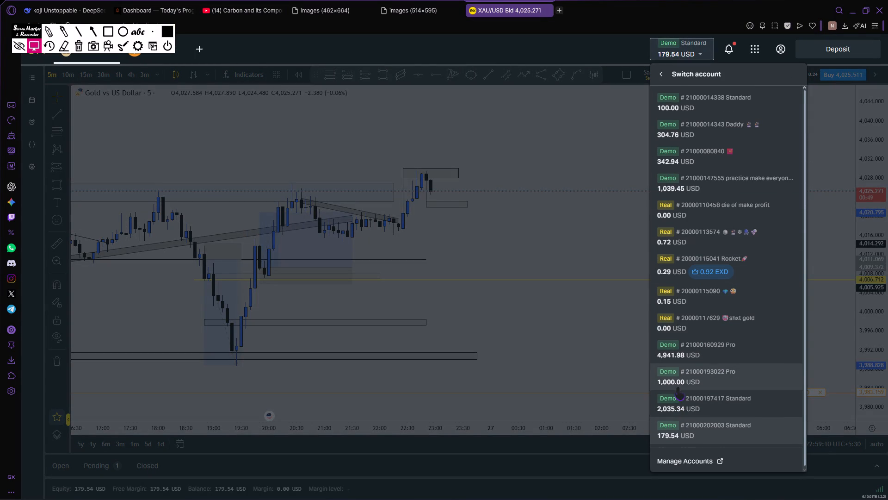
click(678, 385)
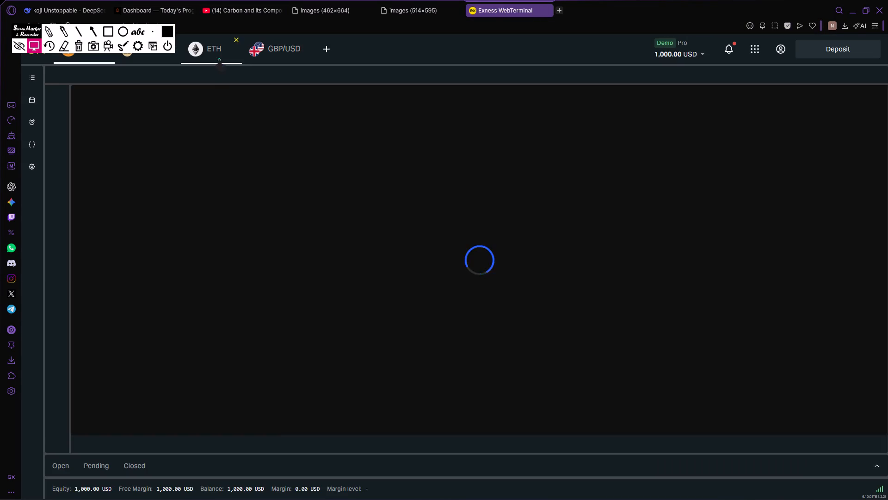
Open the XAU/USD chart in this account and set it to the 5-minute timeframe.
click(136, 59)
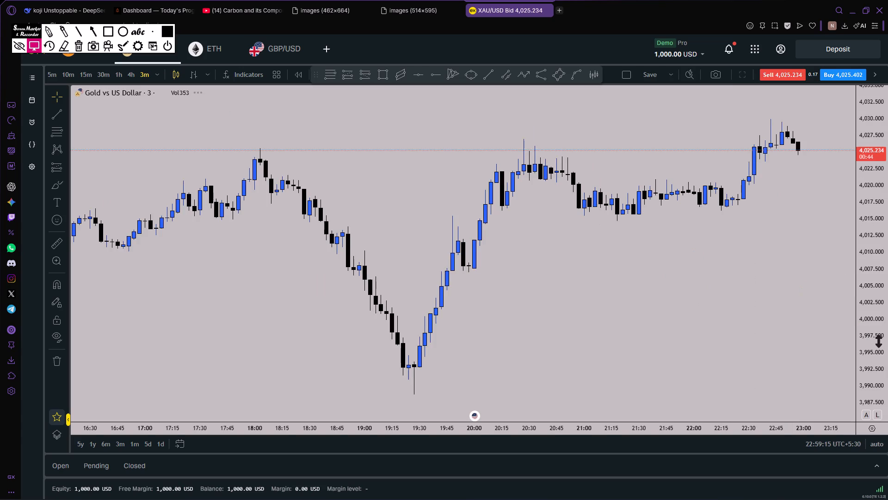
drag(879, 341, 865, 255)
drag(789, 186, 672, 310)
drag(659, 219, 573, 245)
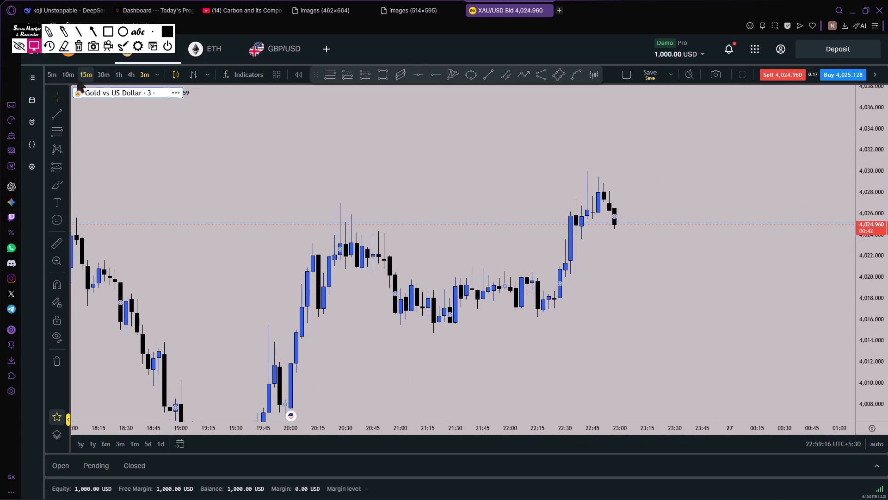
click(69, 75)
click(56, 73)
Buy 0.02 lots of XAU/USD at market price.
drag(872, 213, 876, 252)
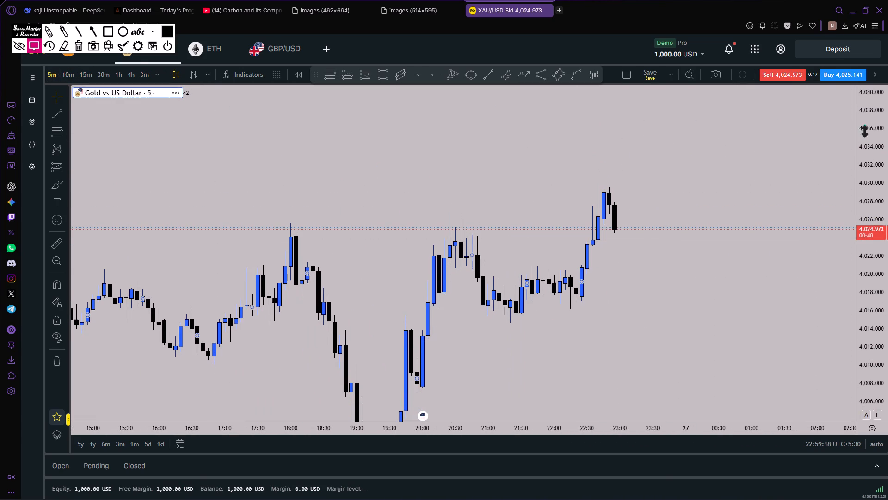
click(847, 80)
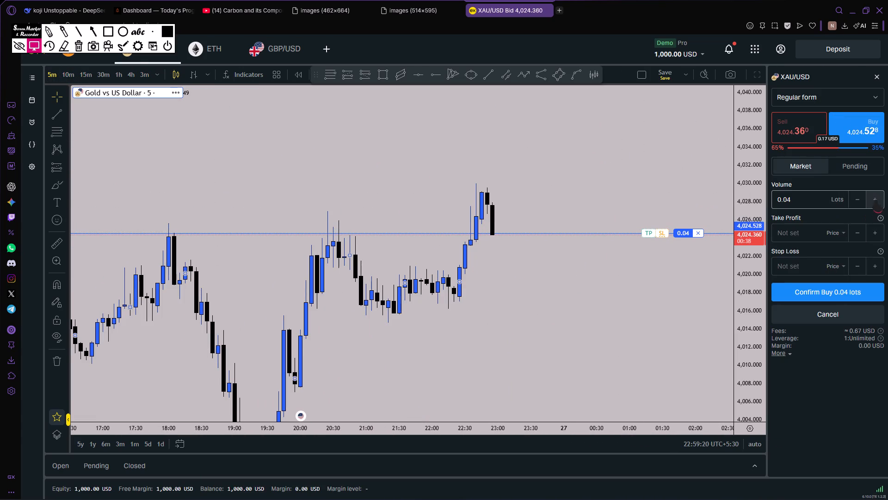
click(863, 204)
click(863, 204)
click(838, 287)
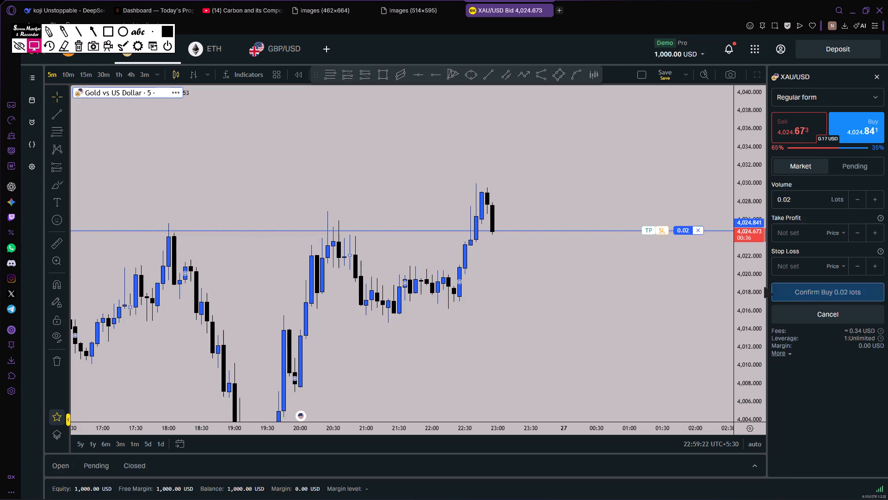
Measure the price range from the latest candle's high near 4,030 down to about 4,017.
drag(650, 275, 568, 245)
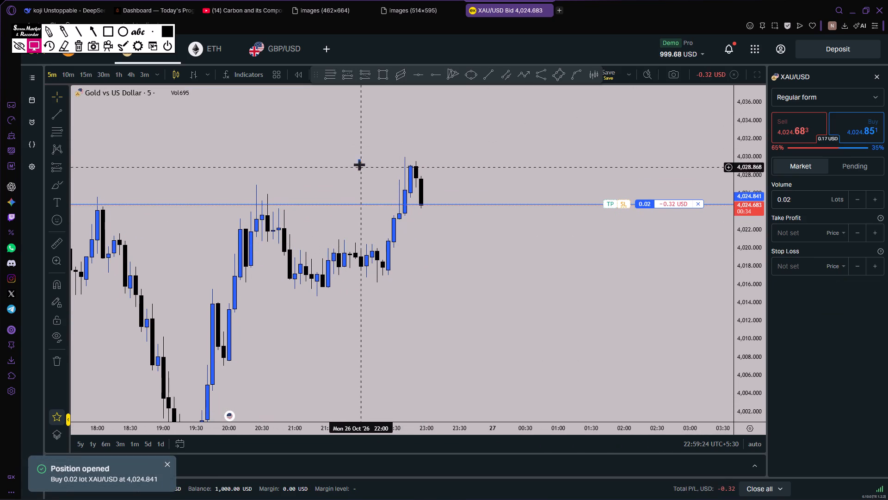
ctrl+click(363, 157)
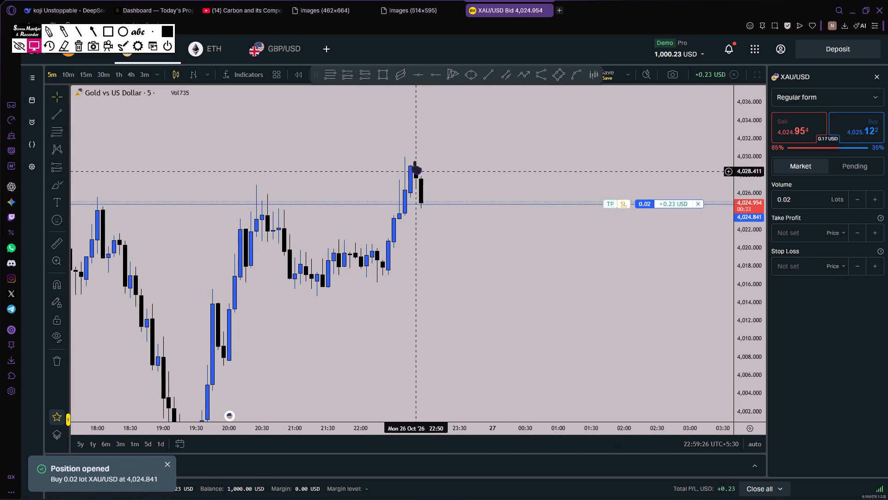
shift+click(419, 157)
click(548, 276)
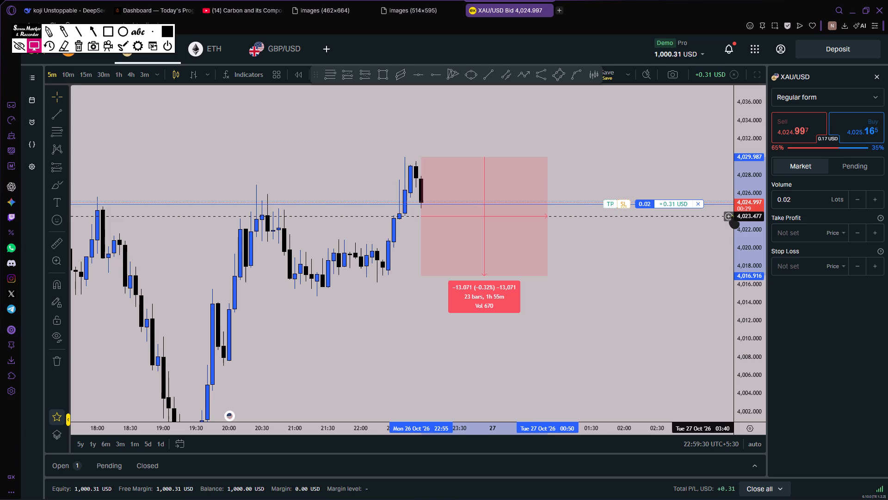
Place a pending buy limit order for 0.02 lots of XAU/USD at 4,023.477.
click(733, 216)
click(680, 232)
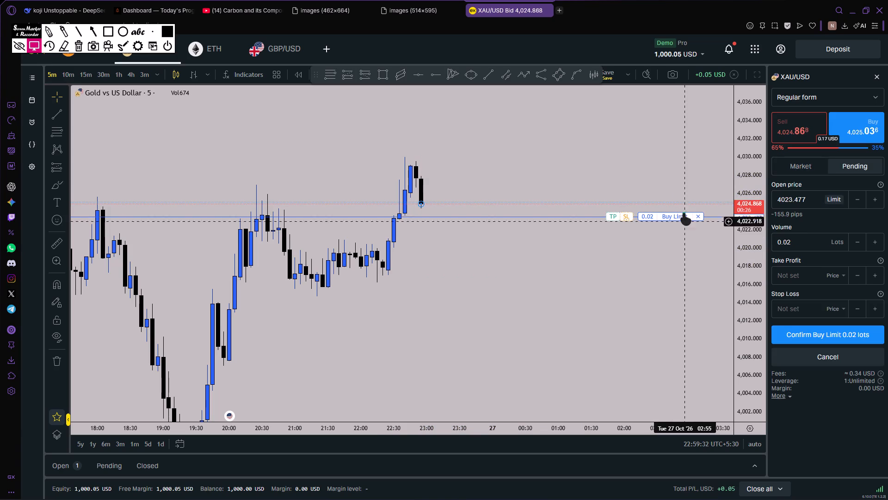
click(821, 331)
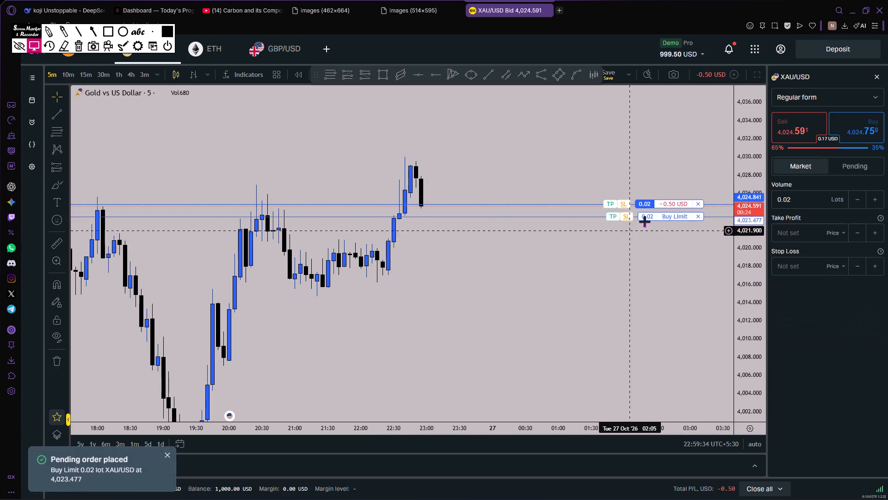
Set the open buy position's stop loss to 4,016.764.
drag(625, 204, 639, 270)
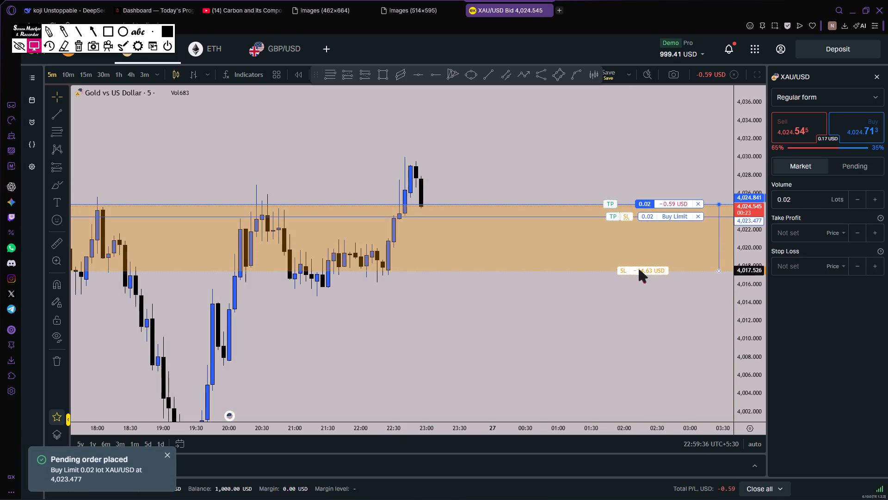
drag(639, 270, 639, 277)
click(505, 357)
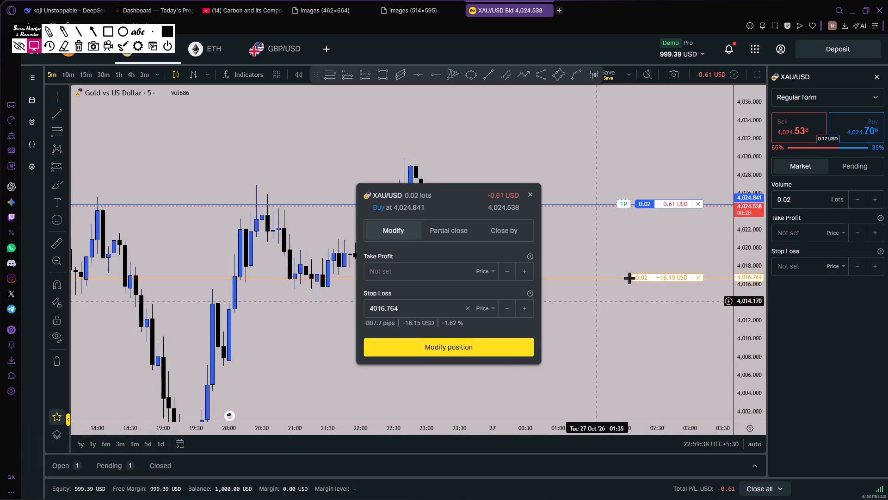
drag(515, 341, 508, 344)
Set the buy limit order's stop loss to 4,016.764, matching the open position's level.
drag(624, 213, 646, 279)
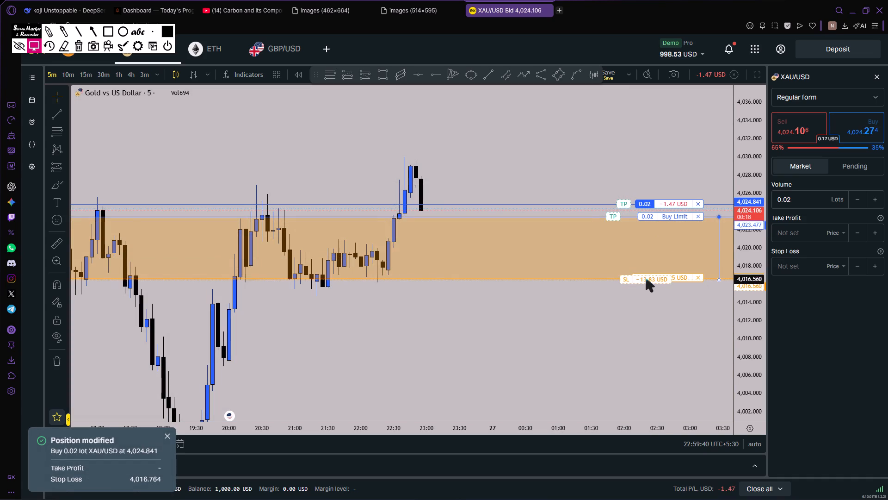
drag(646, 279, 648, 277)
click(446, 348)
click(455, 361)
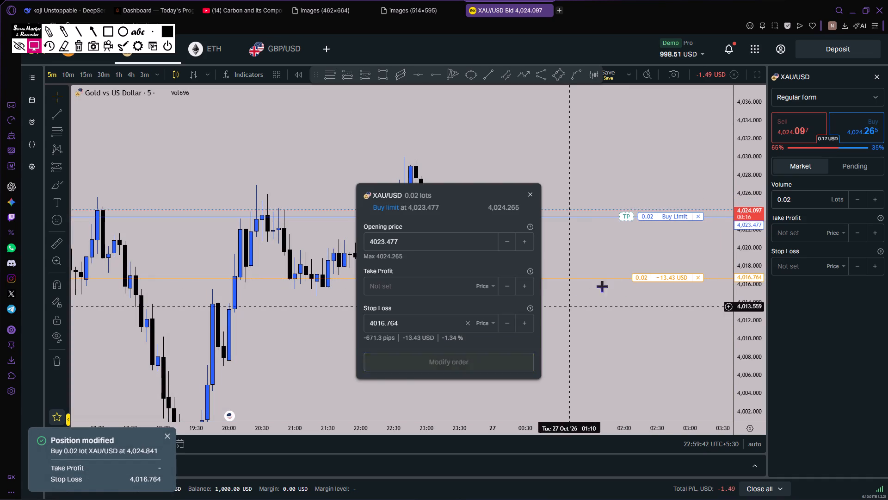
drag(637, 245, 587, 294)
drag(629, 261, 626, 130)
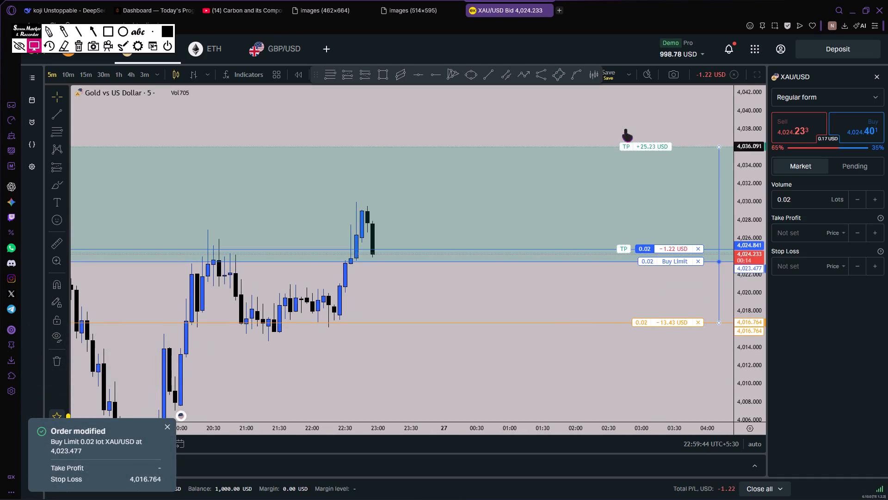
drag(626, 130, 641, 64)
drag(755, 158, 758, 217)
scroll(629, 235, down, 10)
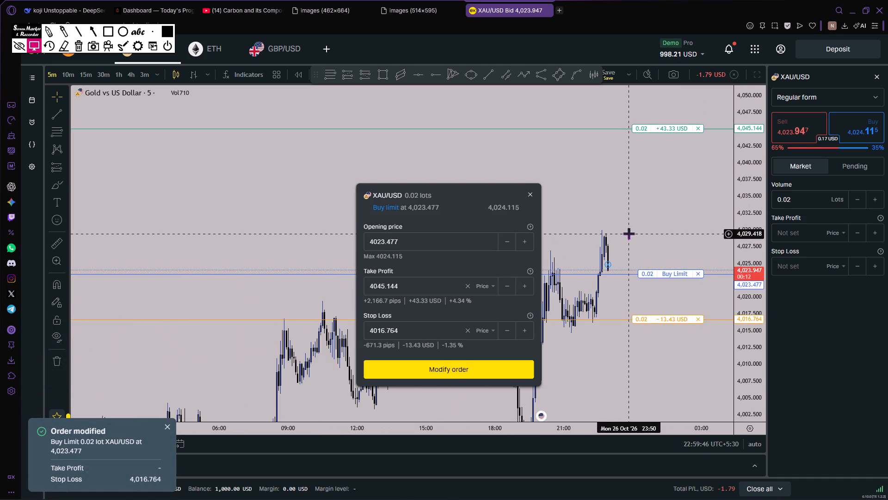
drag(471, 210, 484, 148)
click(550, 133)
Draw a vertical trend line from the 19:20 low near 3,992 up to about 4,023.8.
drag(751, 170, 753, 270)
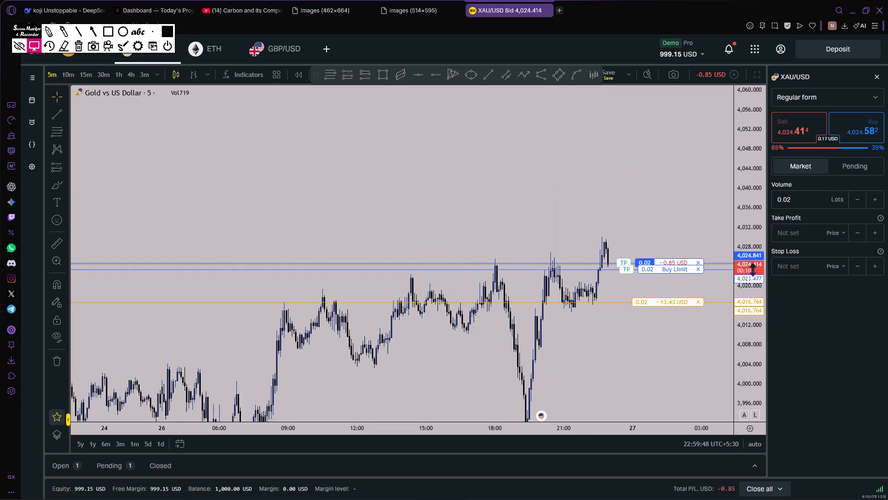
drag(753, 270, 745, 278)
drag(680, 205, 509, 172)
key(alt+t)
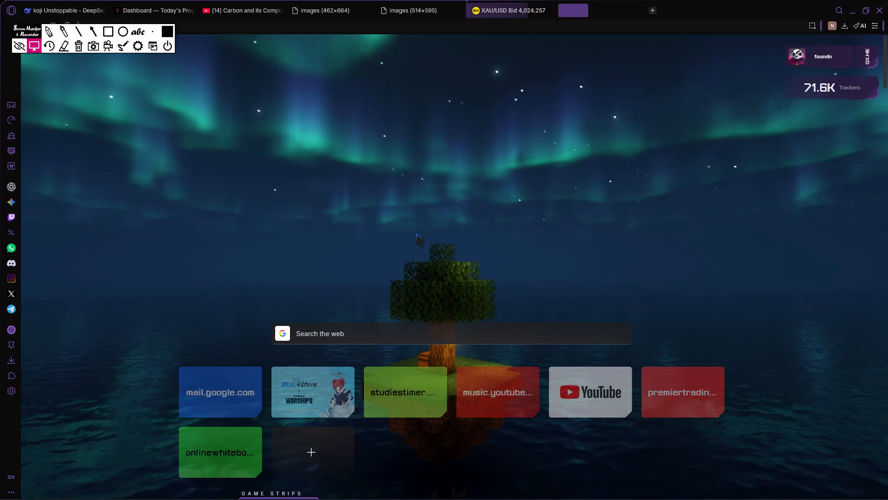
click(643, 12)
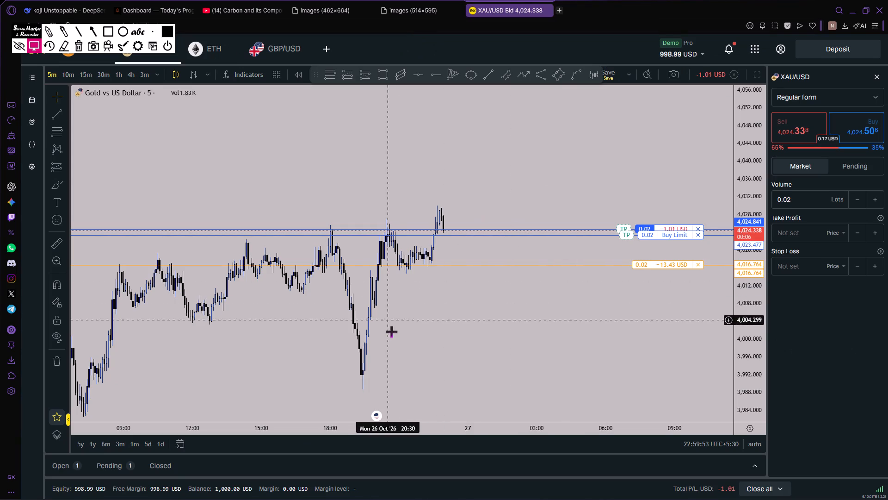
drag(393, 333, 370, 313)
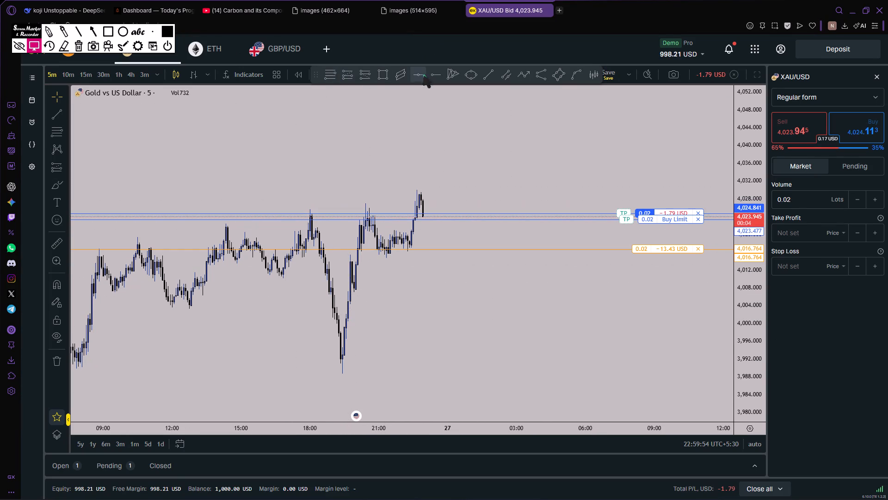
click(482, 75)
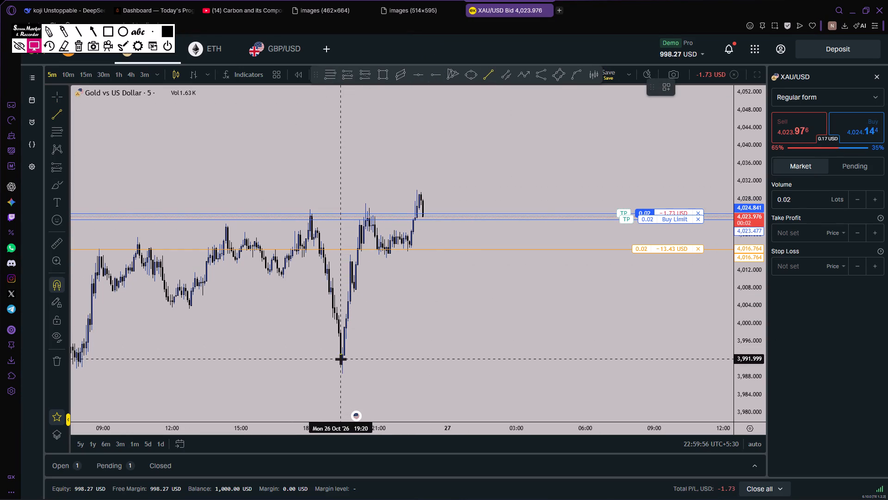
ctrl+click(341, 359)
shift+click(349, 218)
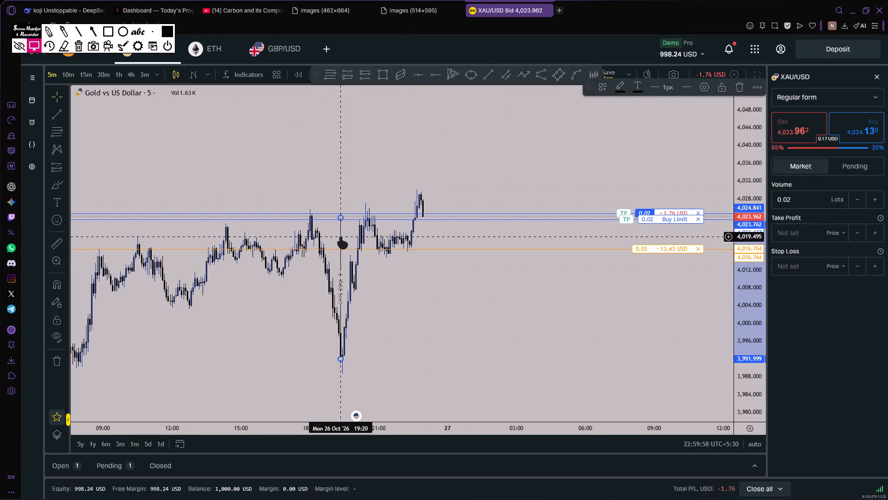
Move the vertical trend line onto the latest candle so that its top reaches about 4,055.
drag(341, 237, 408, 123)
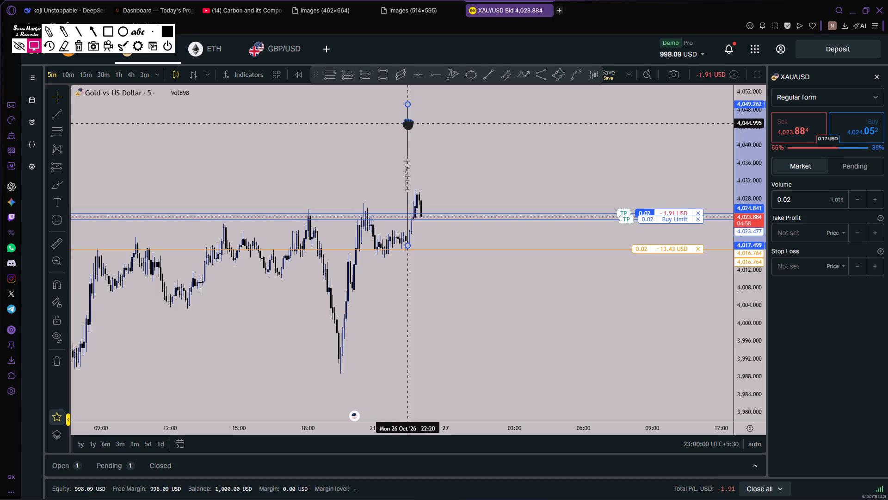
drag(408, 123, 421, 97)
Set a take profit of 4,052.593 on the buy position opened at 4,024.841.
drag(491, 155, 483, 225)
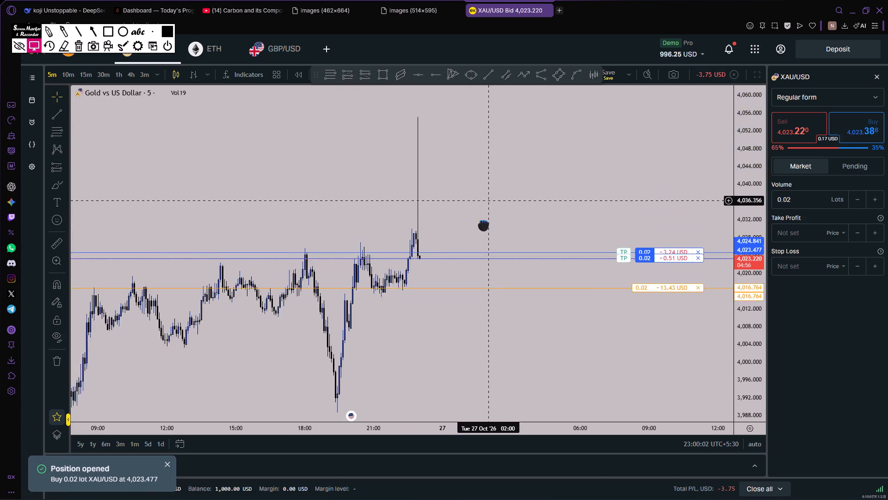
drag(483, 225, 480, 262)
drag(621, 311, 611, 194)
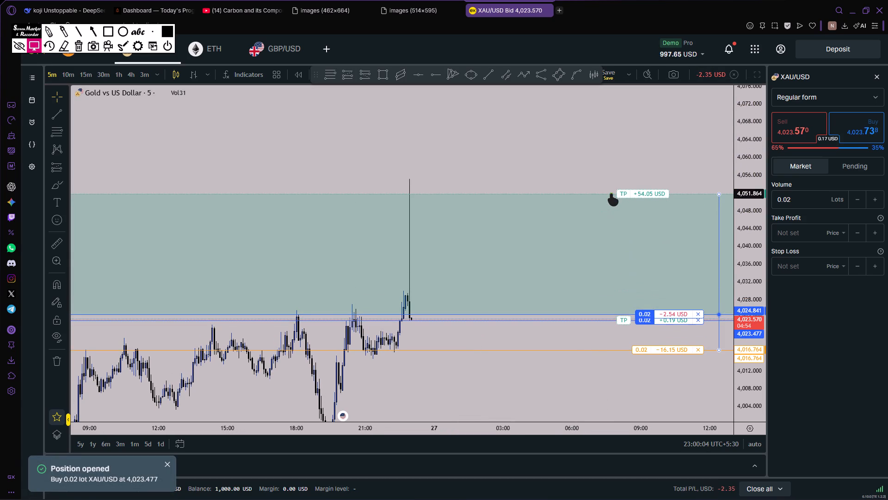
drag(611, 194, 611, 190)
click(509, 291)
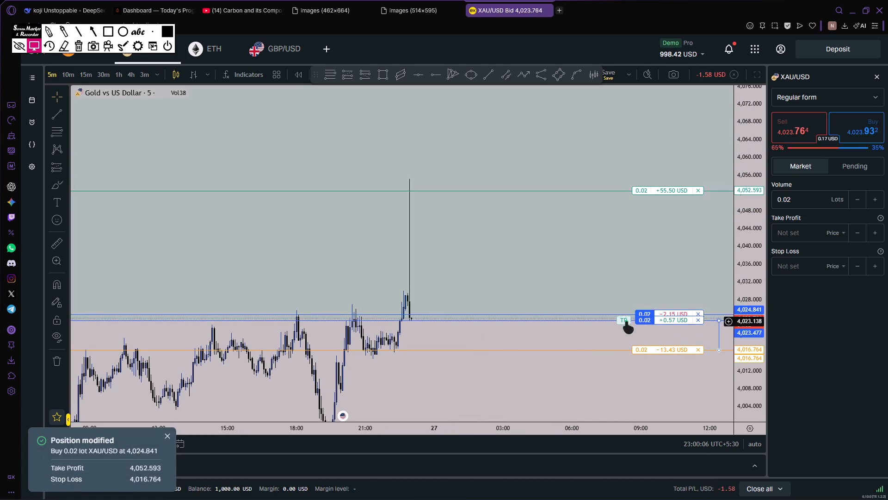
Set a take profit of 4,052.697 on the buy position opened at 4,023.477.
drag(625, 314, 620, 261)
drag(623, 273, 625, 144)
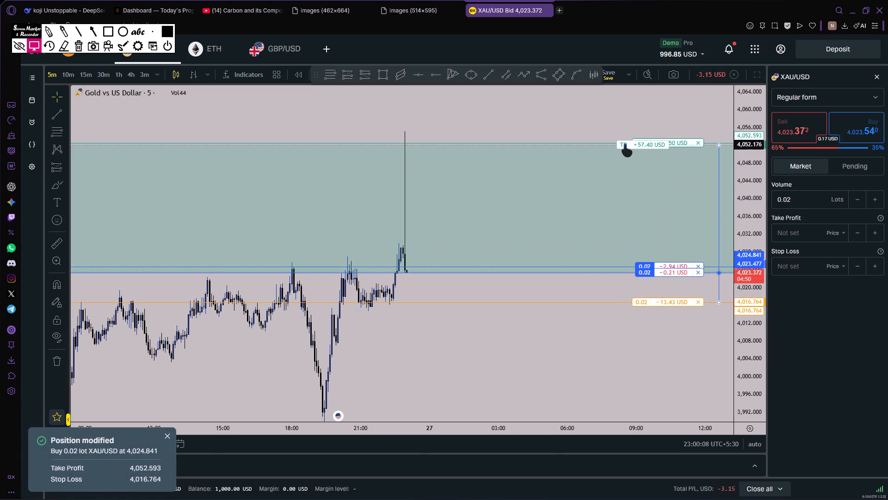
drag(625, 144, 628, 142)
click(489, 309)
click(492, 297)
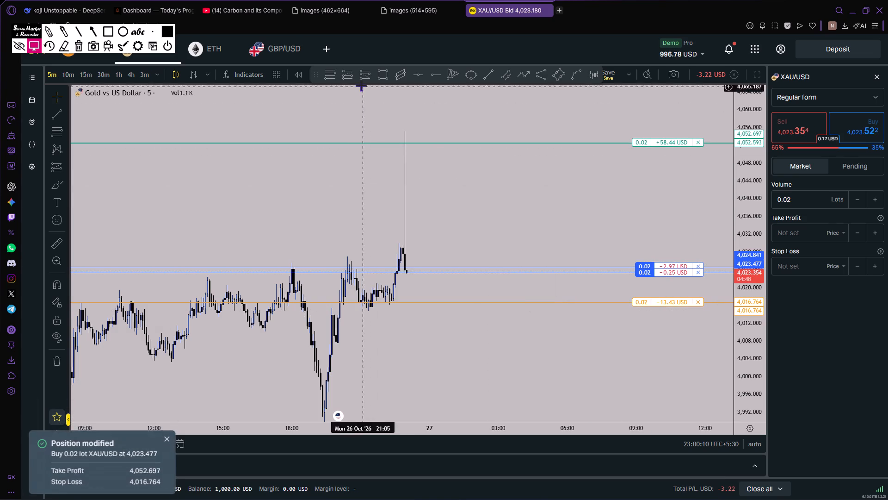
Draw a rectangle target zone from about 4,055.2 to 4,051.4 at the projected line's top, spanning 19:10 to 07:35.
click(379, 77)
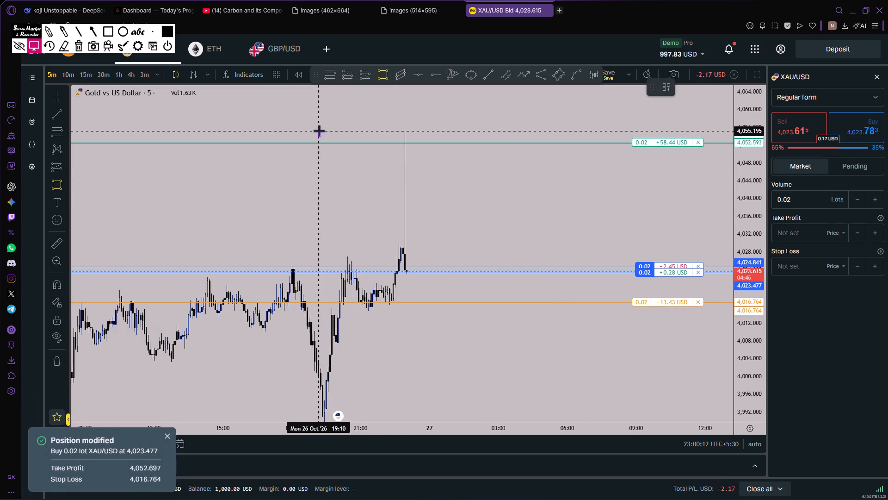
click(319, 131)
click(603, 148)
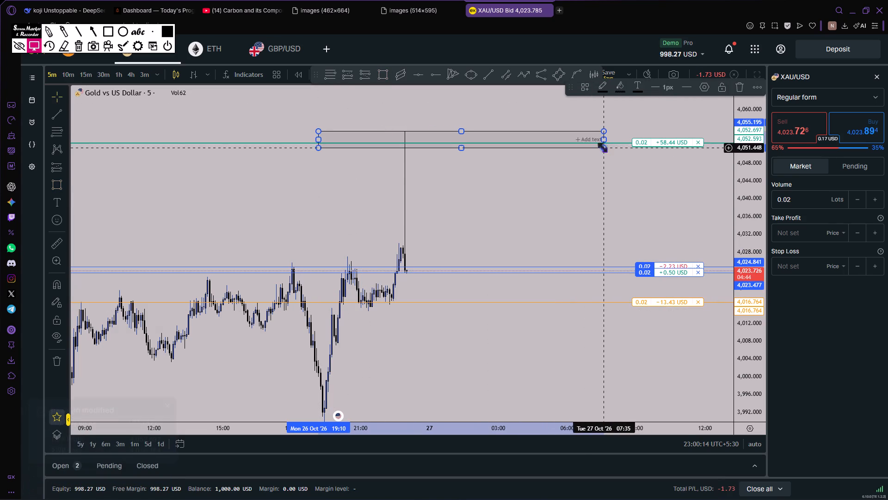
click(660, 168)
Set the take profit of the buy position opened at 4,023.477 to 4,051.656.
drag(668, 141, 671, 147)
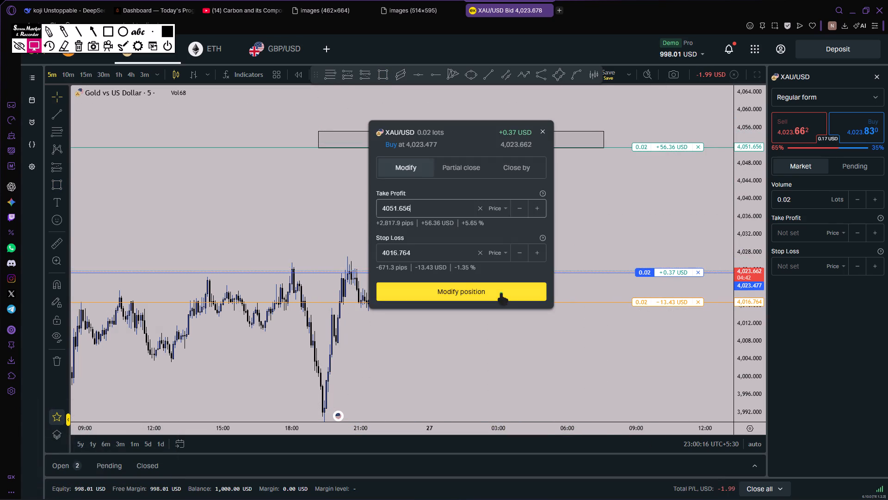
click(501, 293)
Set the take profit of the buy position opened at 4,024.841 to 4,051.448.
drag(654, 140, 667, 148)
drag(484, 275, 482, 284)
click(482, 288)
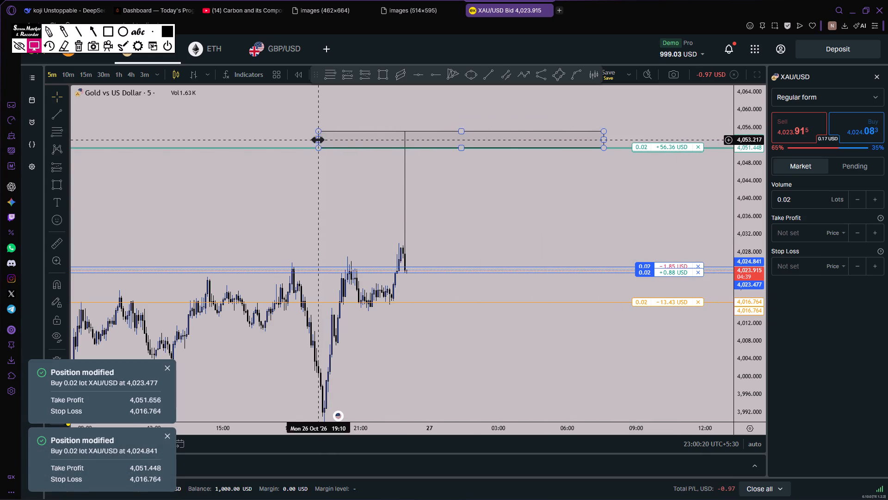
Shorten the rectangle target zone by moving its starting edge to the vertical projected line.
drag(318, 140, 405, 141)
Draw a trend line from the 20:30 swing high at about 4,023.65 to the recent high at about 4,029.
drag(500, 203, 449, 205)
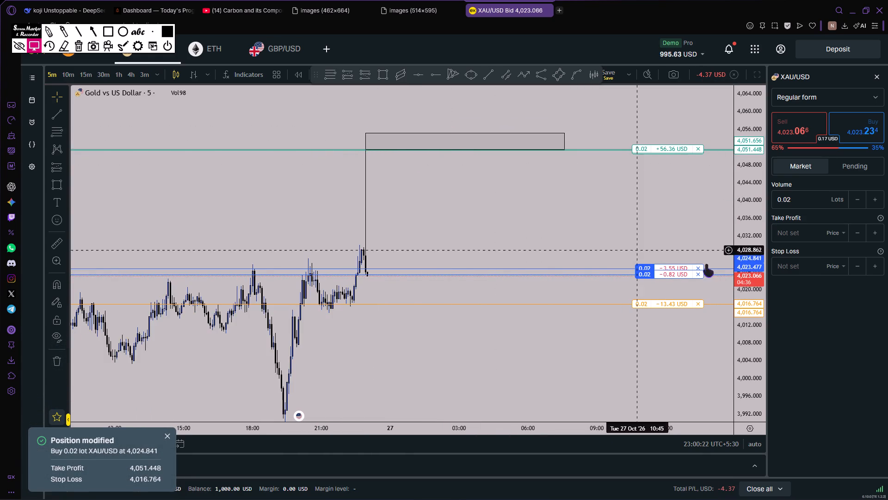
scroll(740, 263, up, 8)
drag(423, 200, 571, 206)
scroll(564, 206, up, 3)
drag(400, 206, 508, 216)
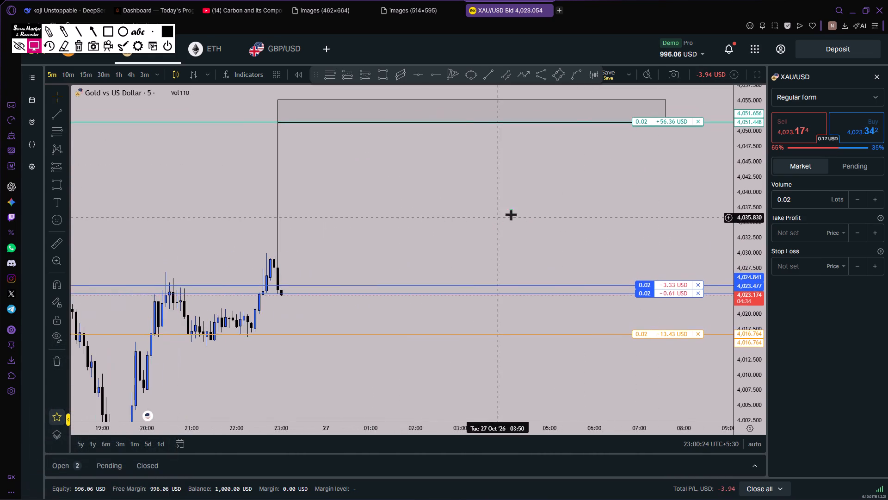
drag(405, 219, 478, 161)
click(487, 70)
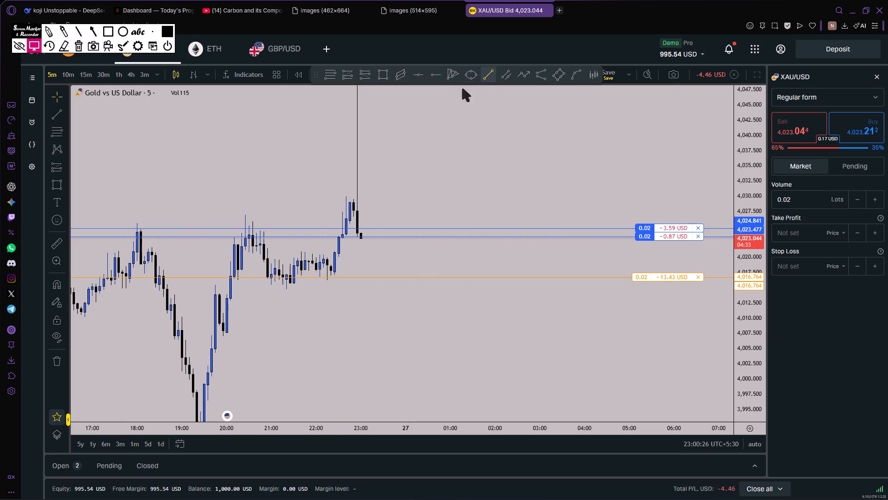
ctrl+click(248, 235)
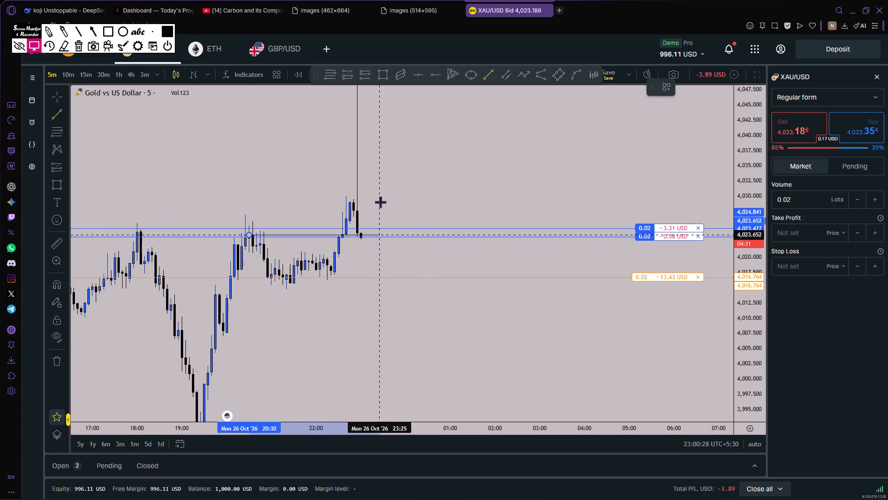
click(354, 202)
click(435, 200)
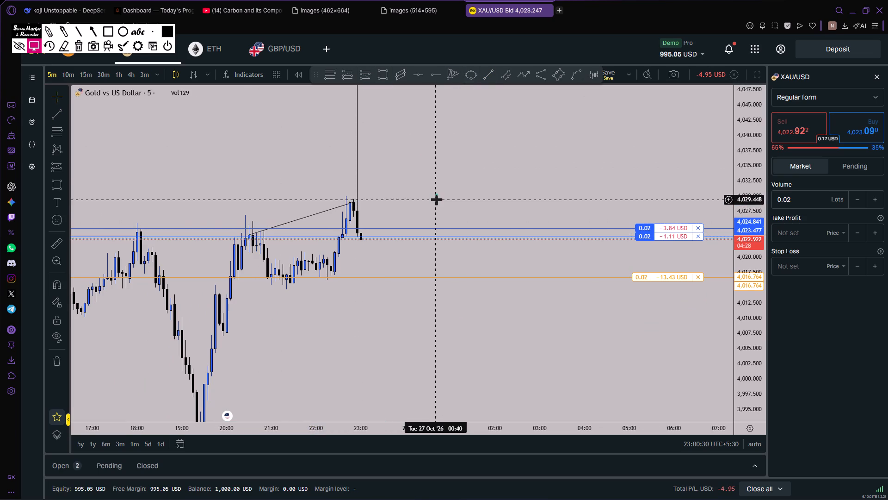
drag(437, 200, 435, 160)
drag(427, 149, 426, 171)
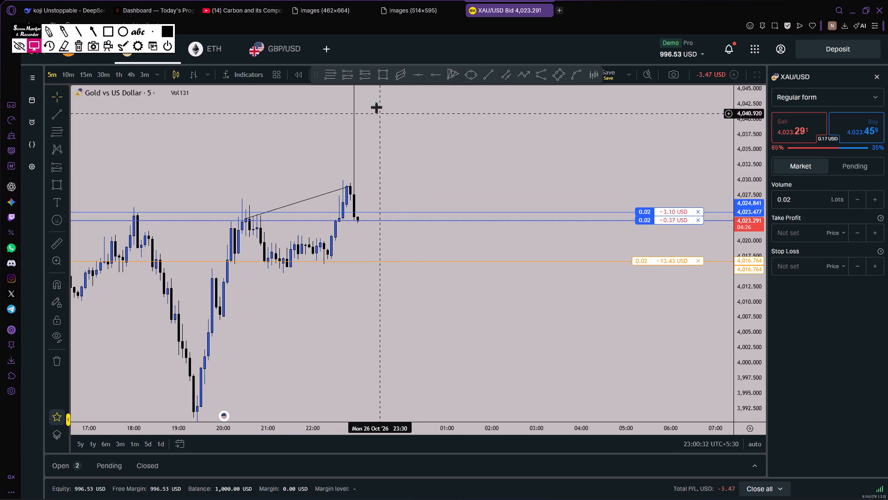
Switch to the images (514×595) browser page to view the picture.
click(420, 0)
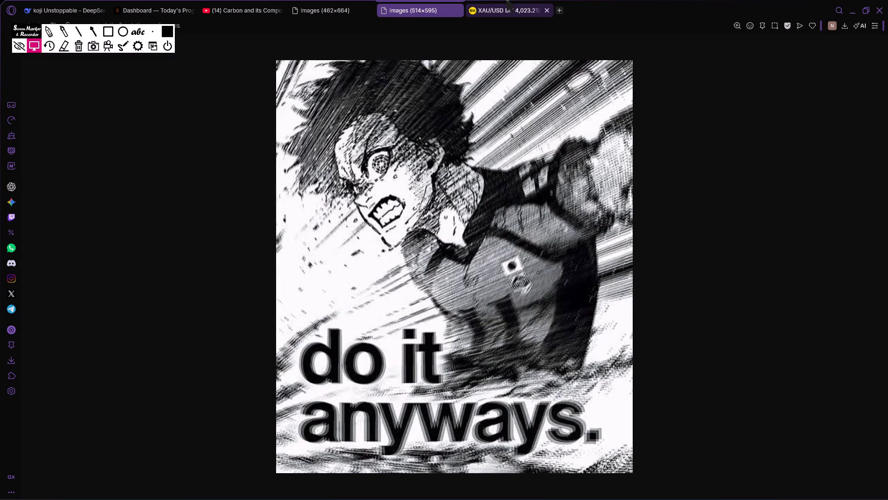